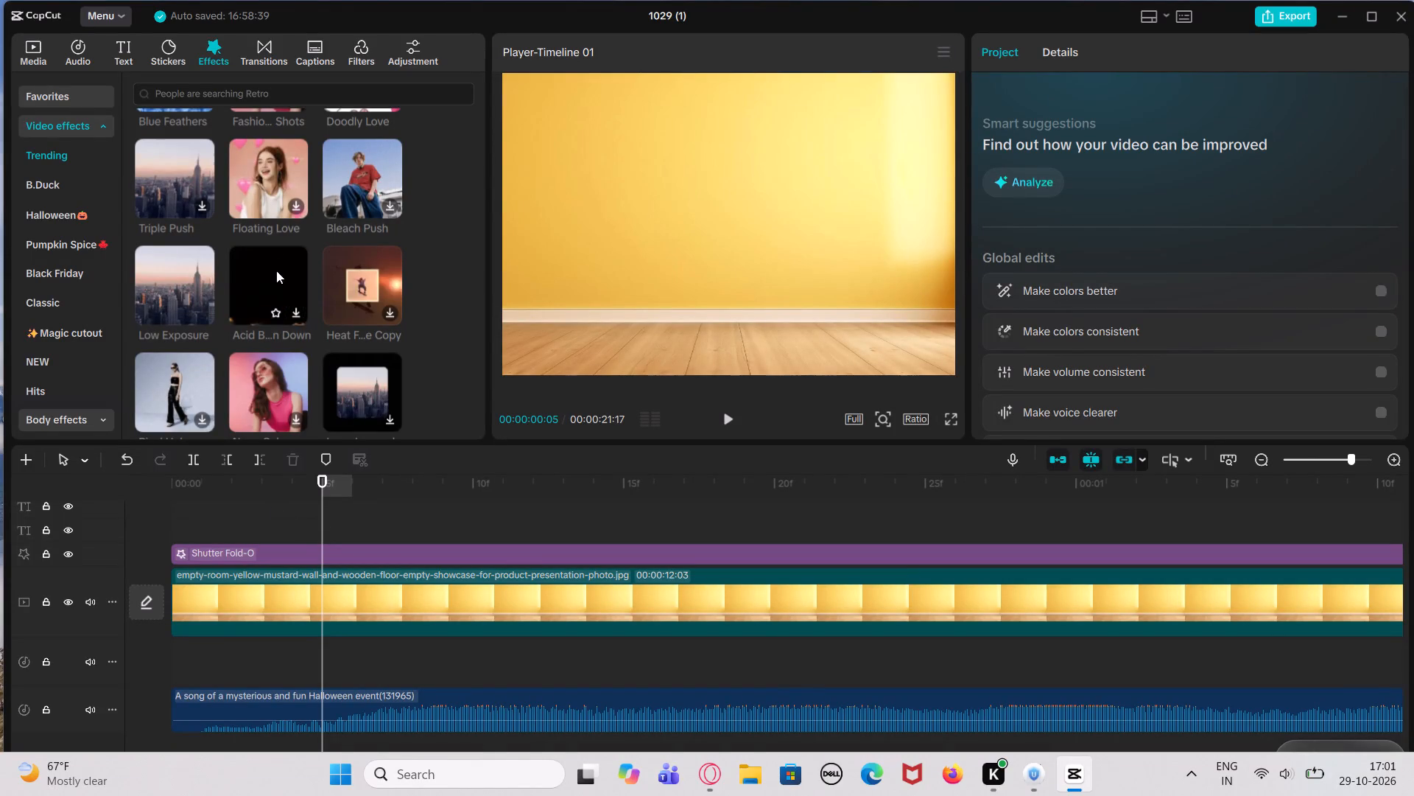
Add the Acid Burn Down video effect to the timeline below Shutter Fold-O, starting at about 00:00:00:22.
left_click_drag(278, 296, 856, 644)
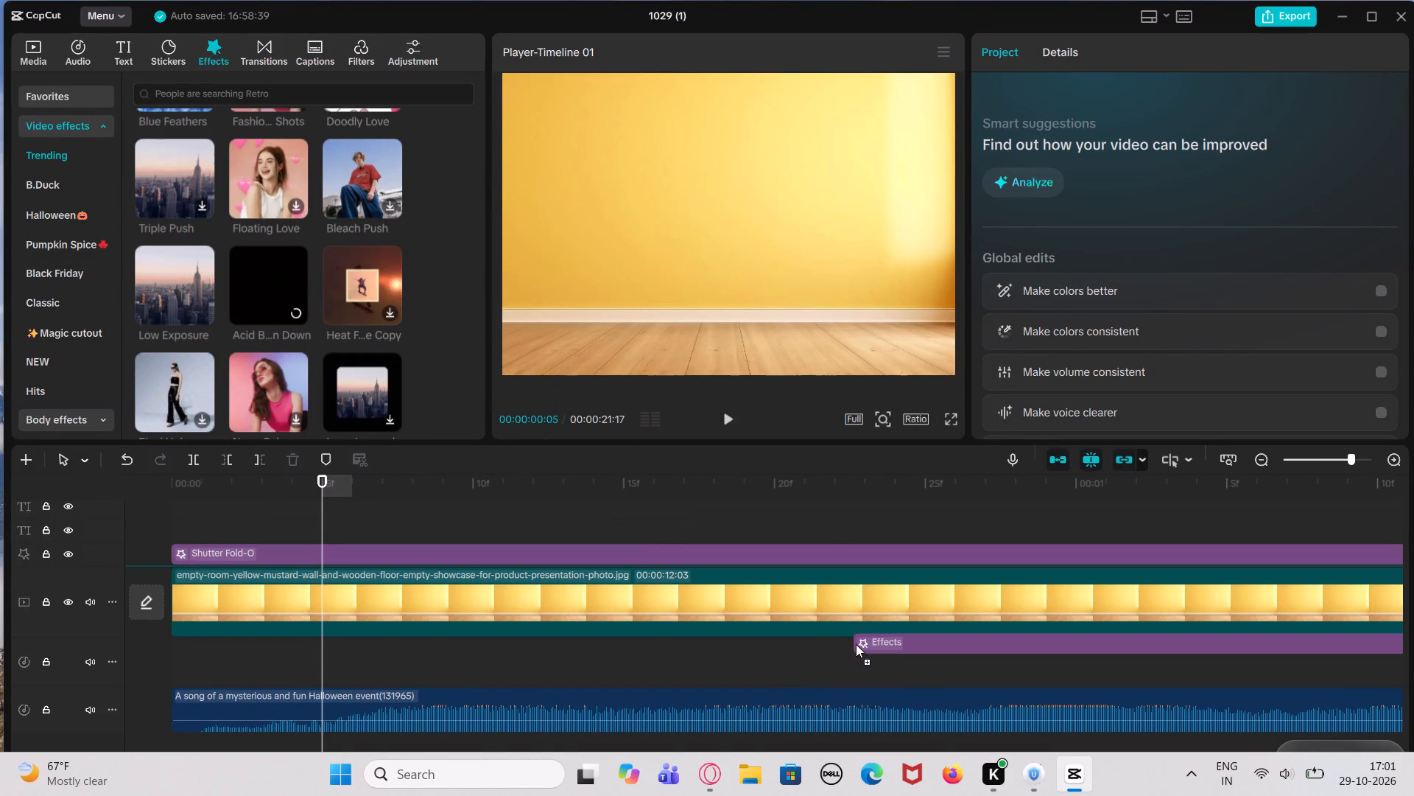
left_click_drag(856, 644, 838, 654)
left_click(829, 657)
Step through the timeline's edit points past the end of the Acid Burn Down effect to check its span.
left_click(561, 512)
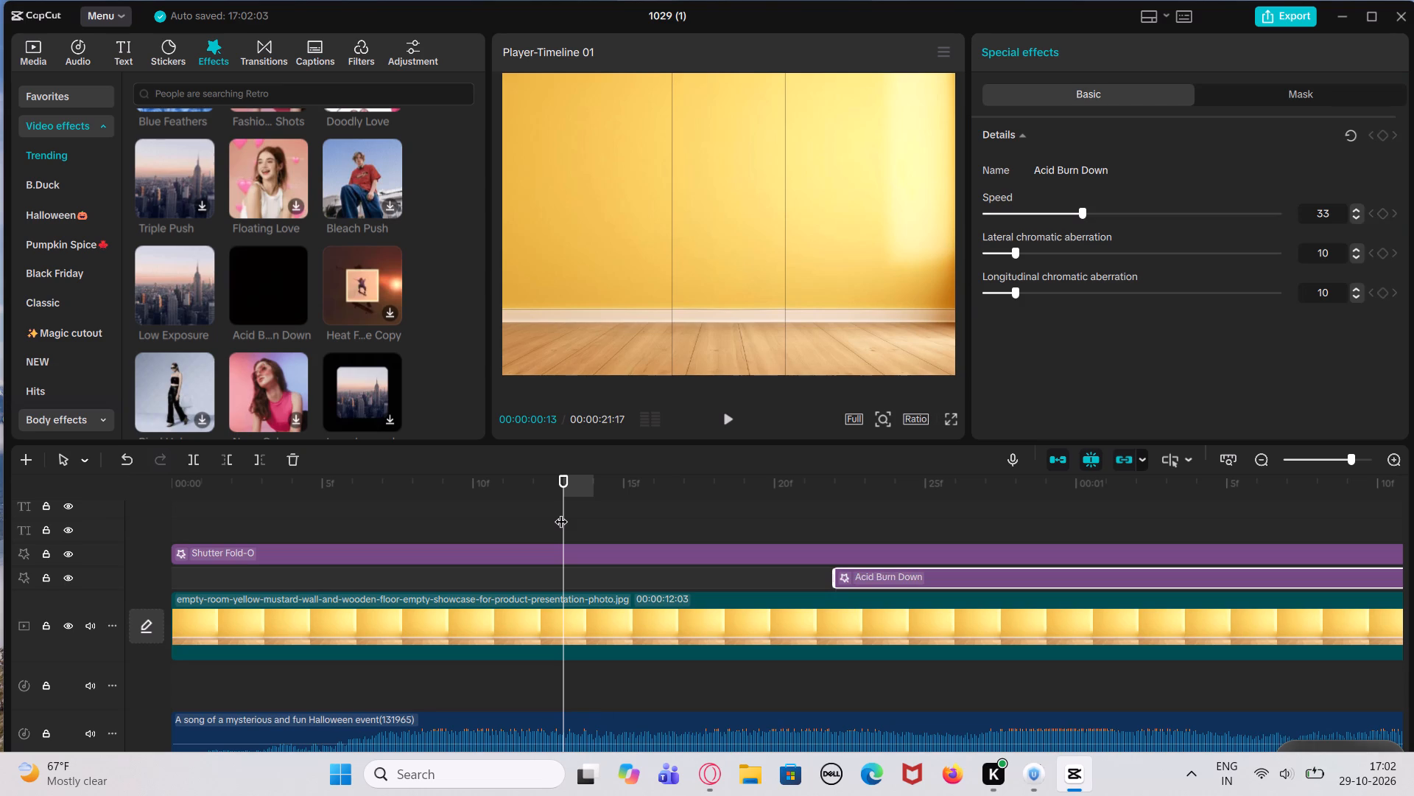
key("Up")
key("Down")
key("Down")
key("Down")
key("Down")
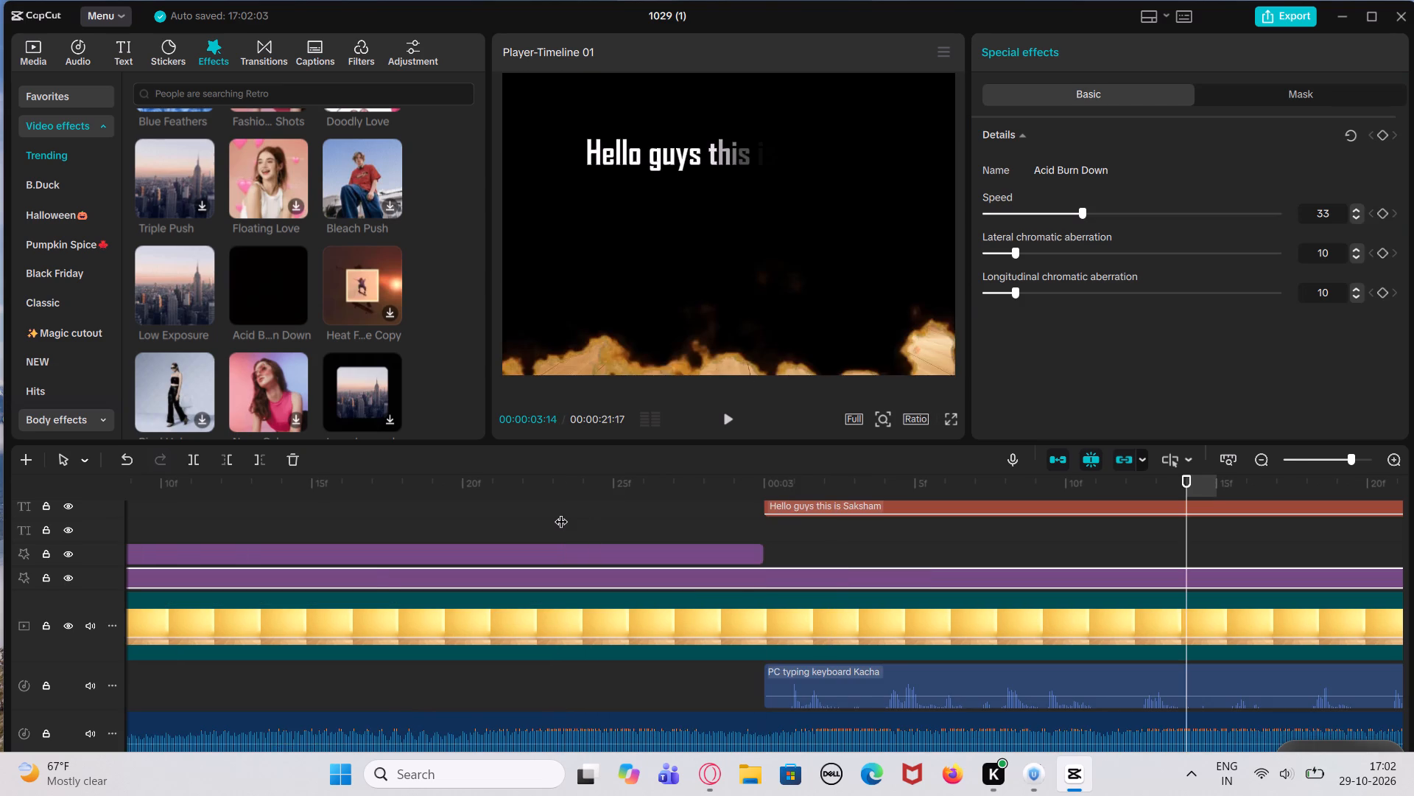
key("Down")
key("Down")
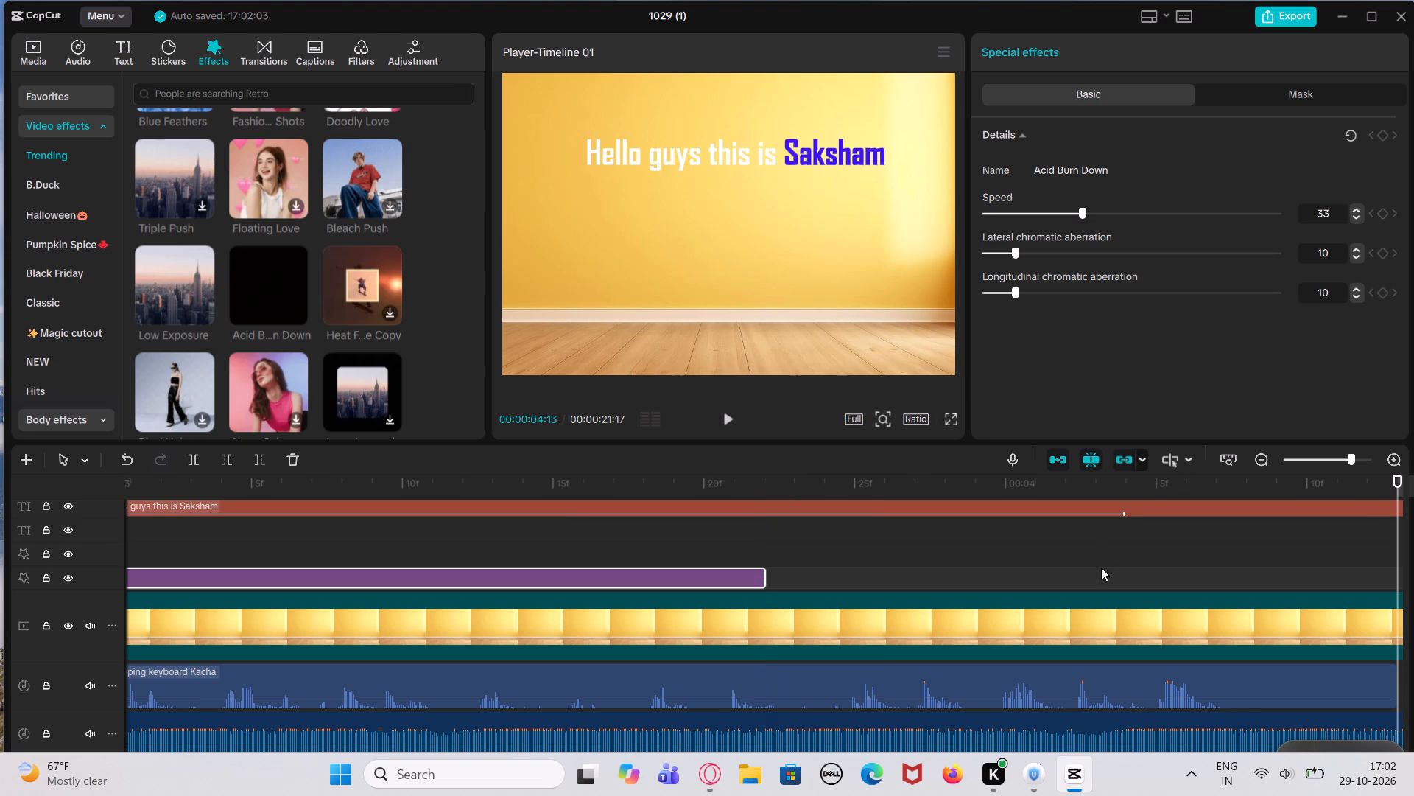
Find the Barn Doors video effect in the Trending effects and place it on its own track starting at about 00:00:03:29.
left_click(870, 542)
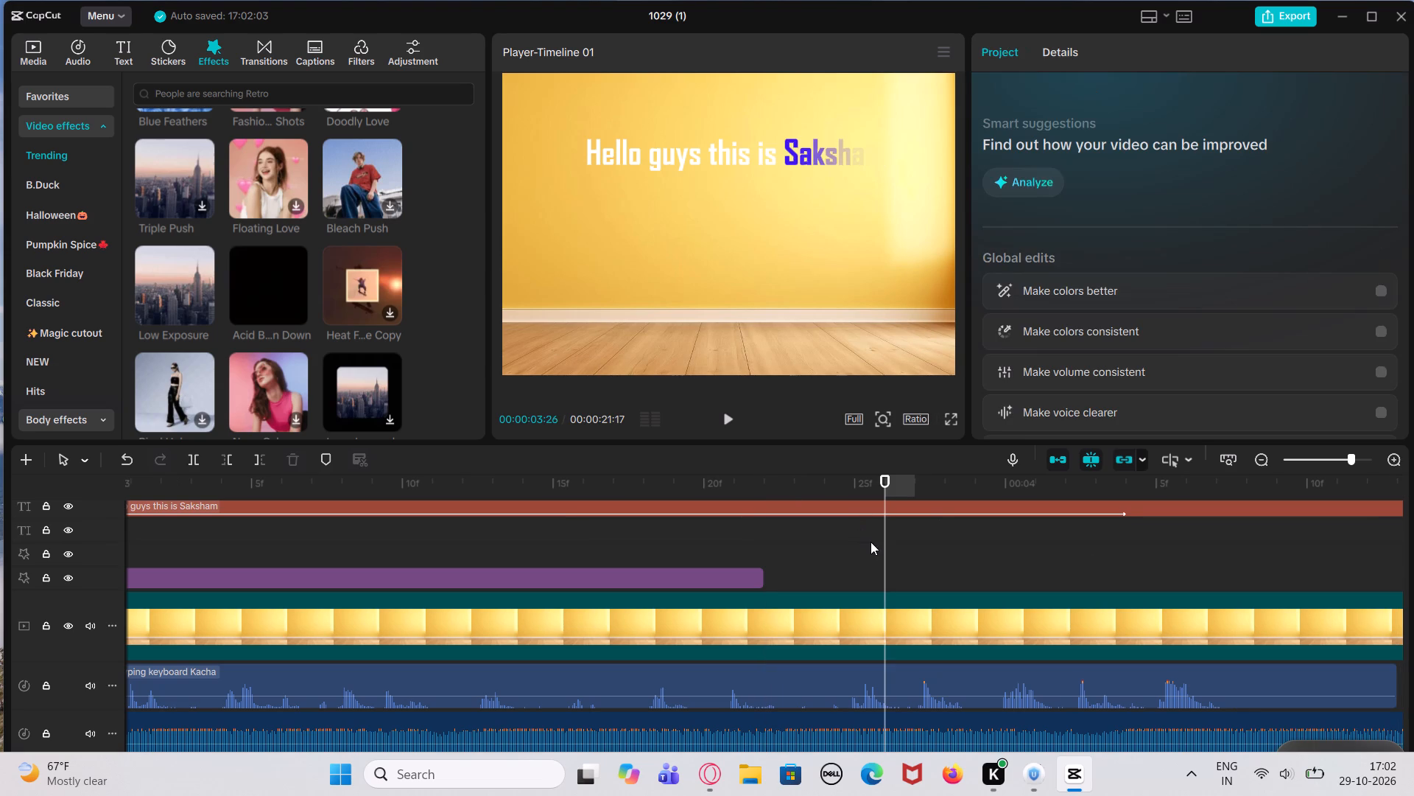
scroll(870, 542, "left", 2)
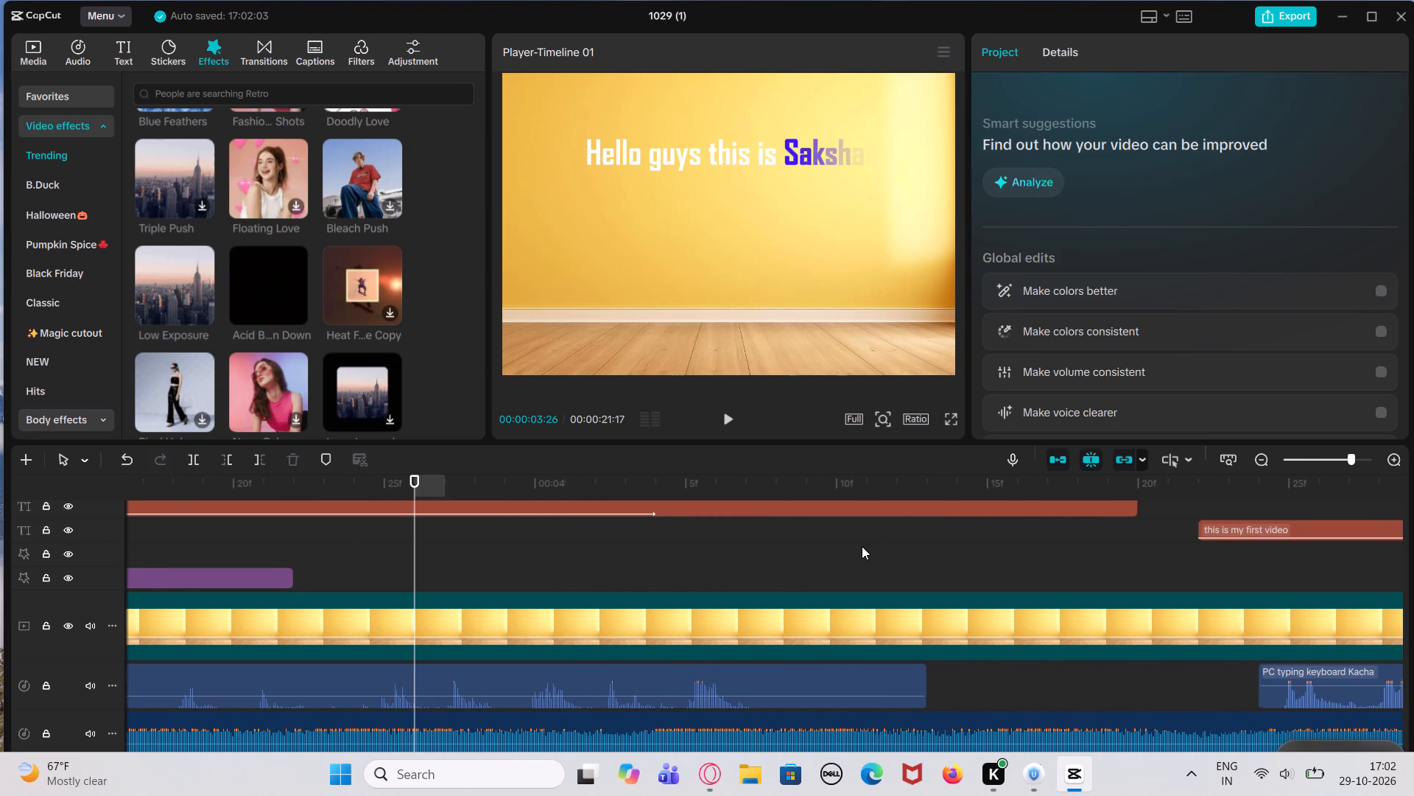
scroll(270, 374, "down", 1)
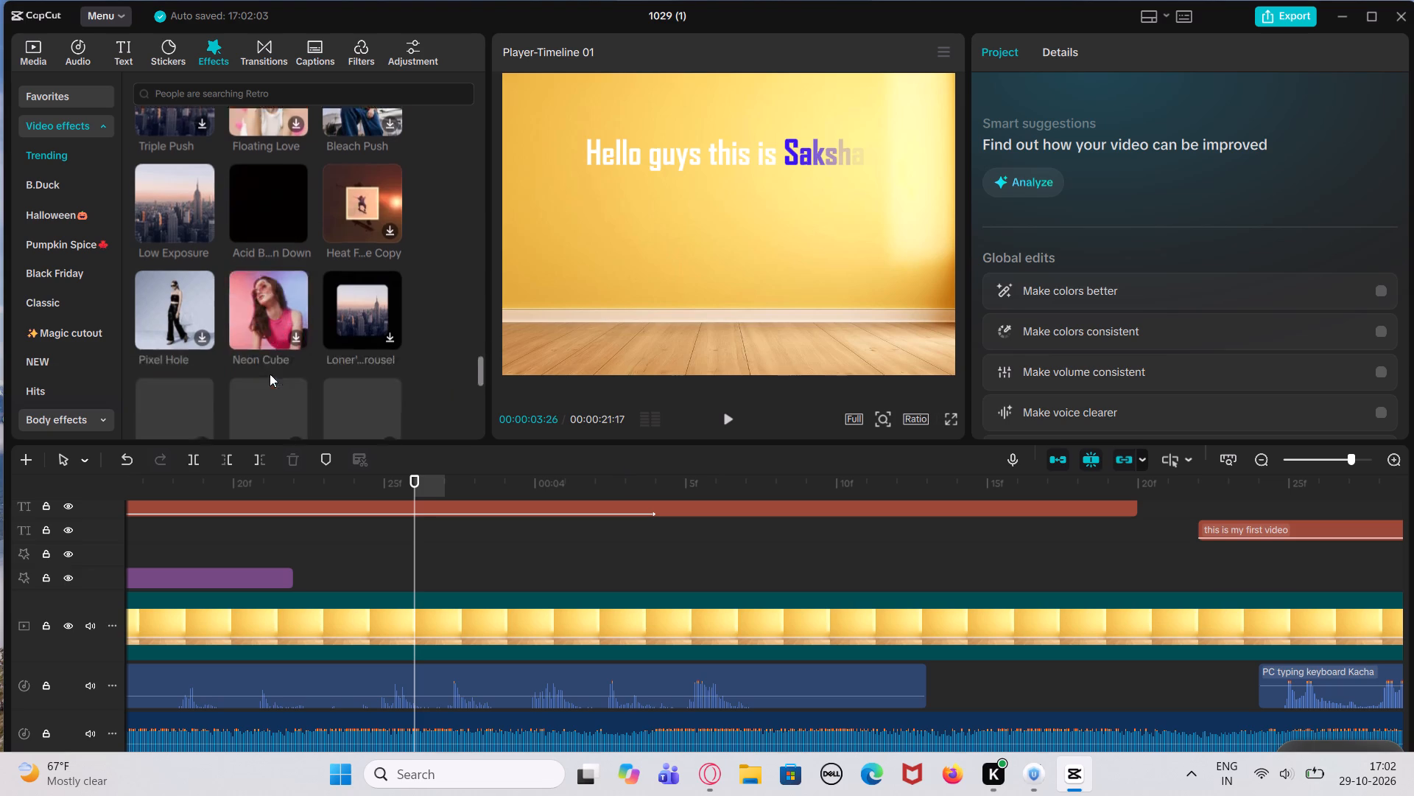
scroll(270, 374, "down", 1)
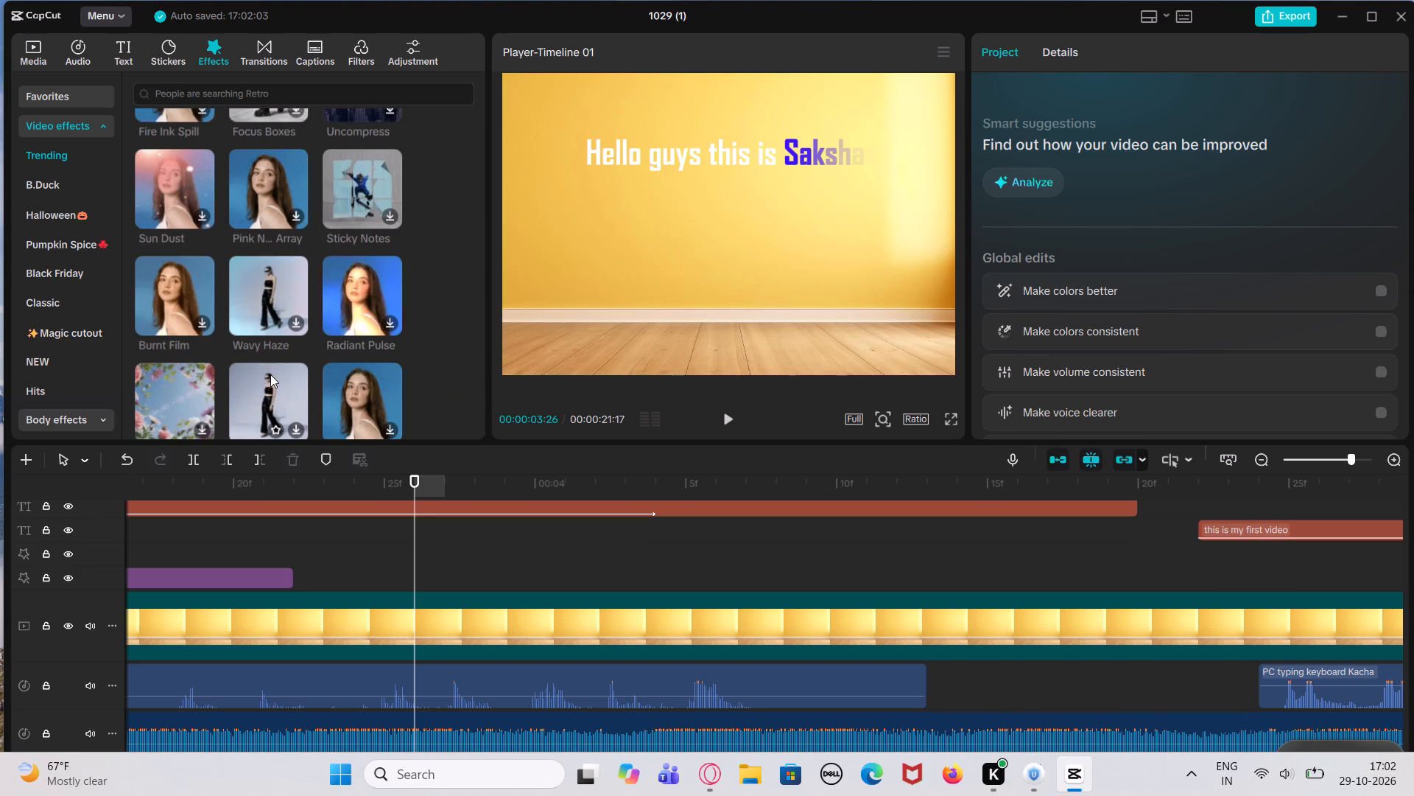
scroll(270, 374, "down", 1)
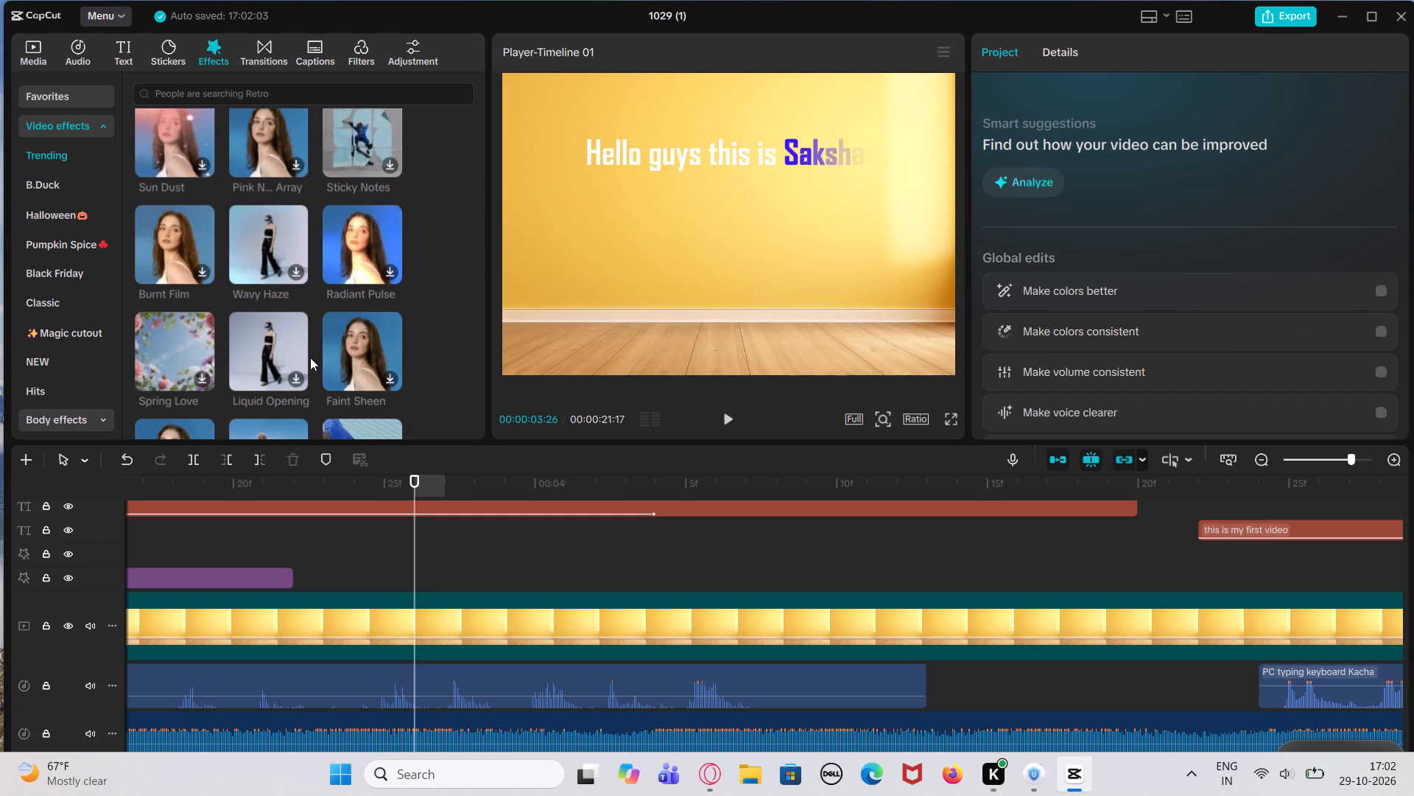
scroll(310, 357, "down", 1)
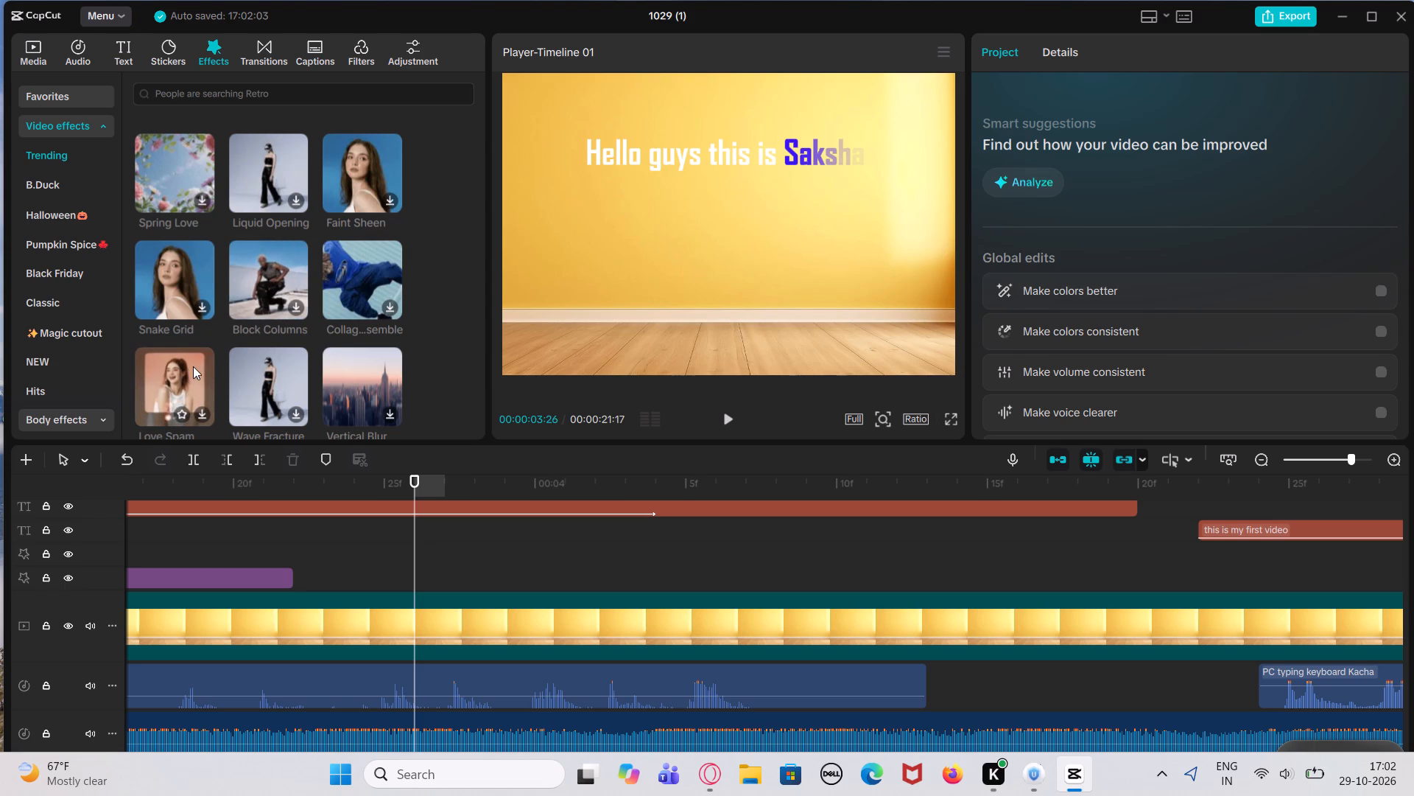
scroll(286, 362, "down", 1)
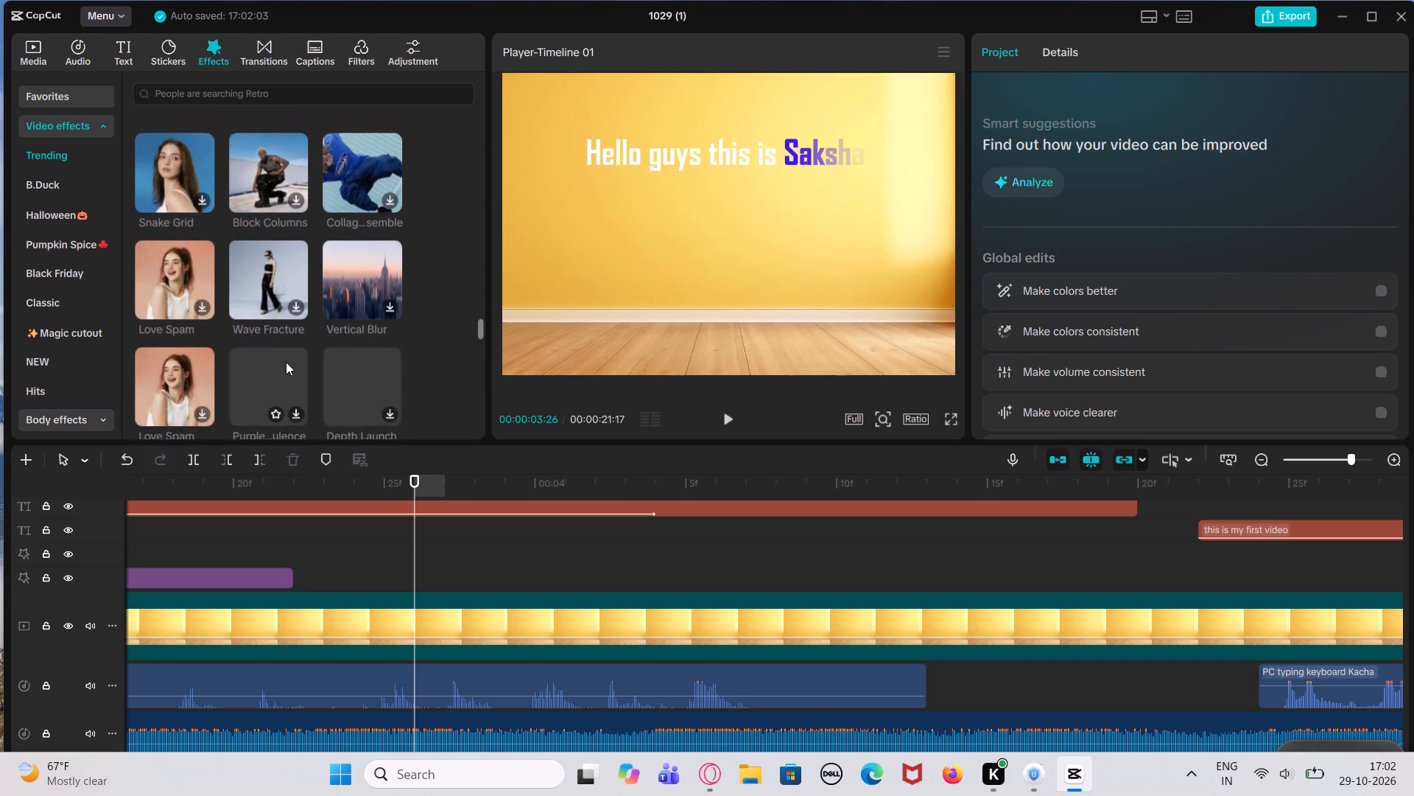
scroll(286, 362, "down", 1)
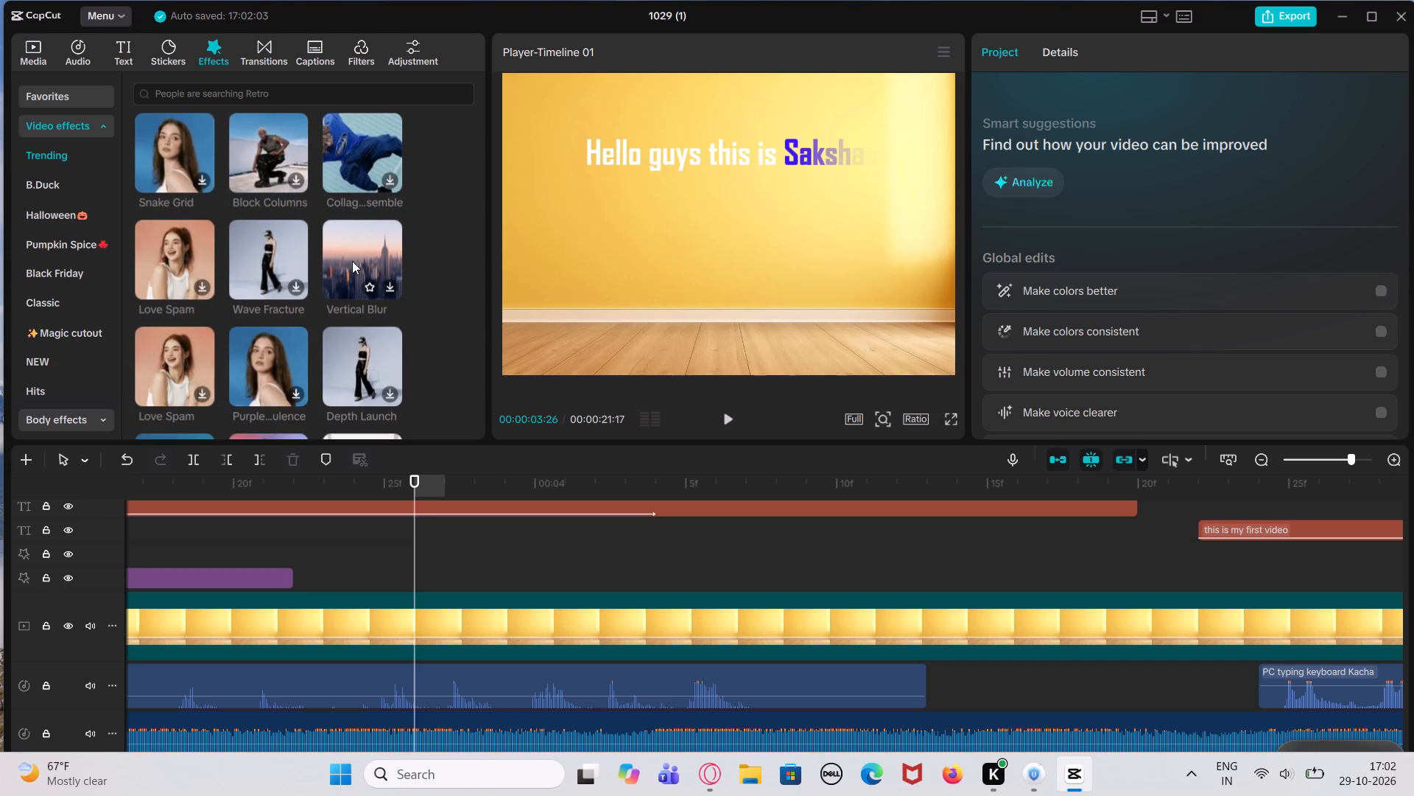
scroll(336, 381, "down", 1)
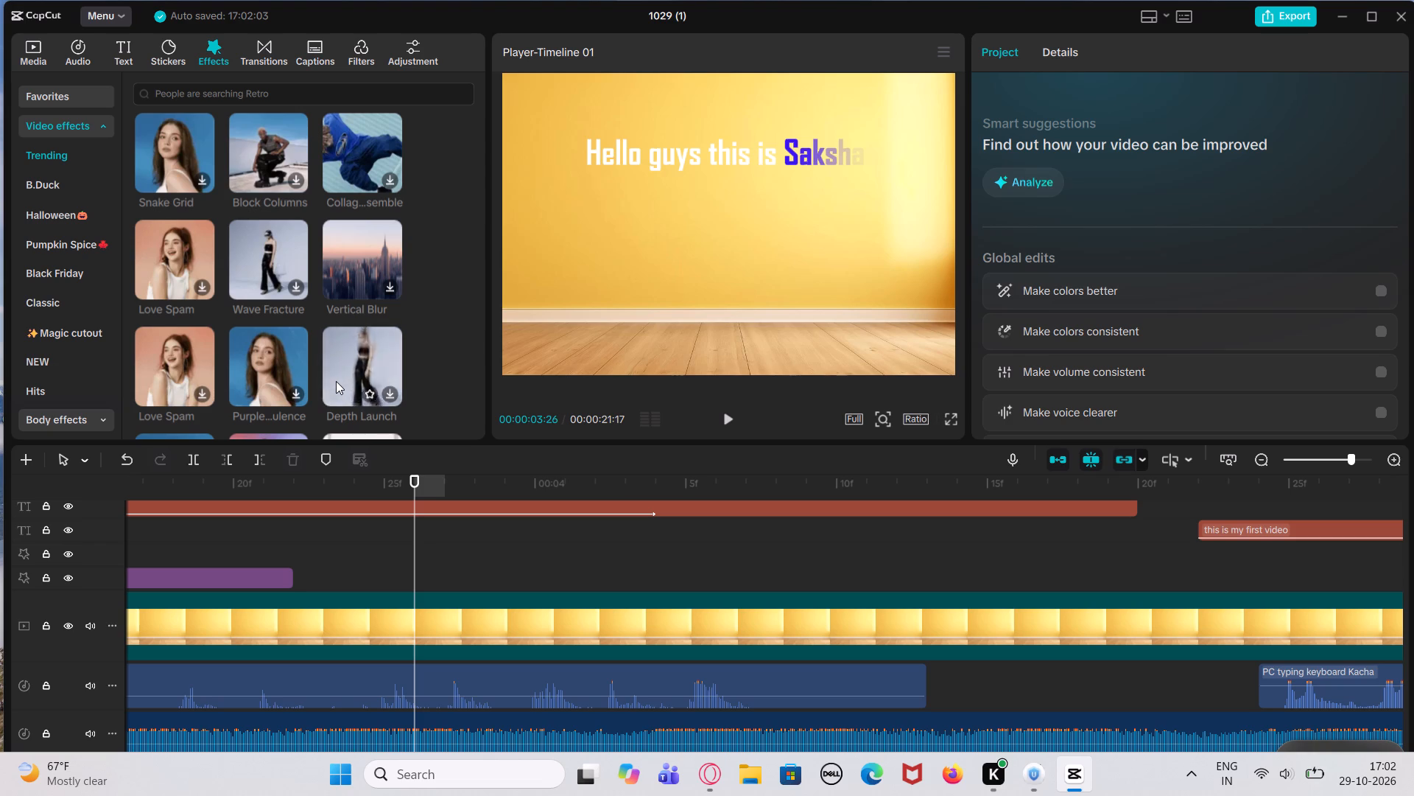
scroll(336, 381, "down", 1)
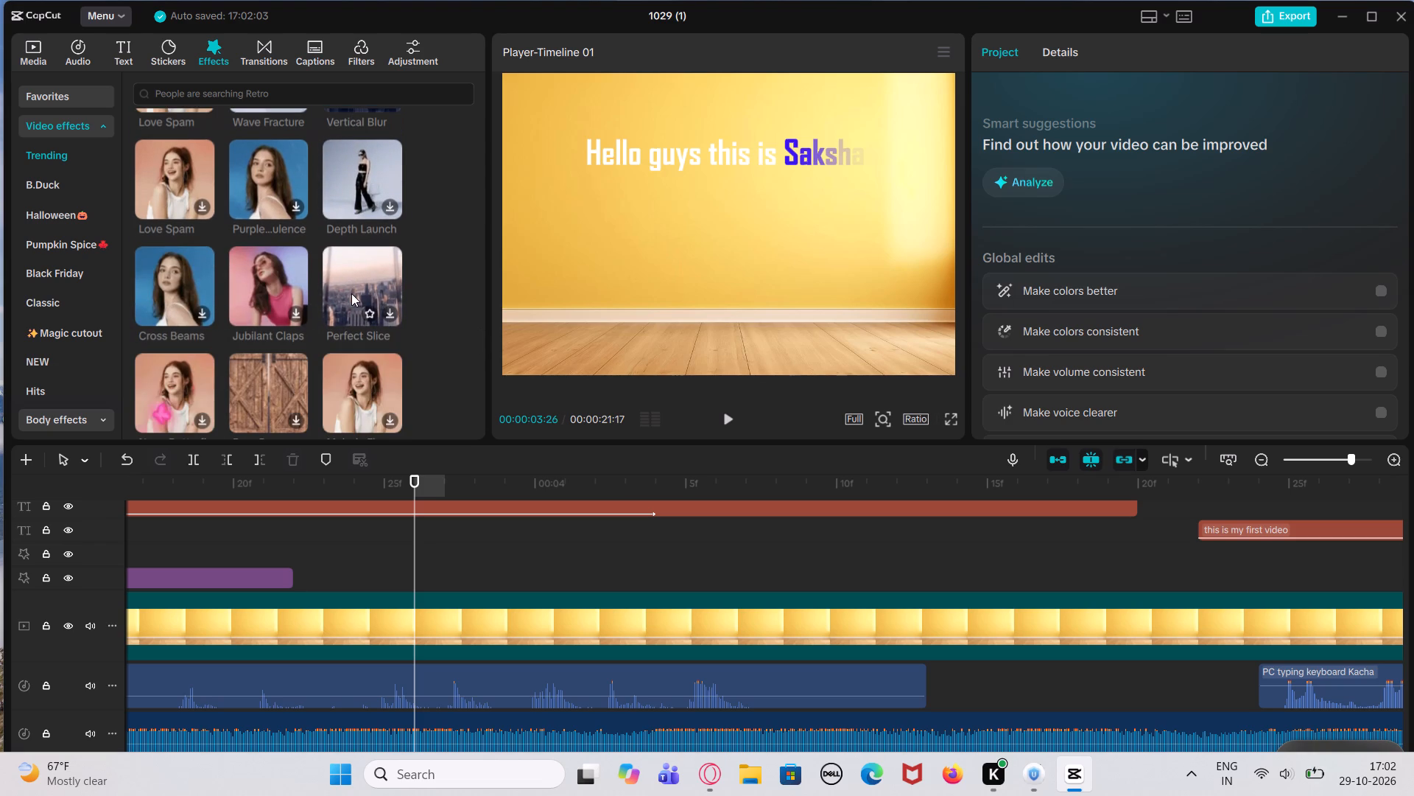
left_click(268, 397)
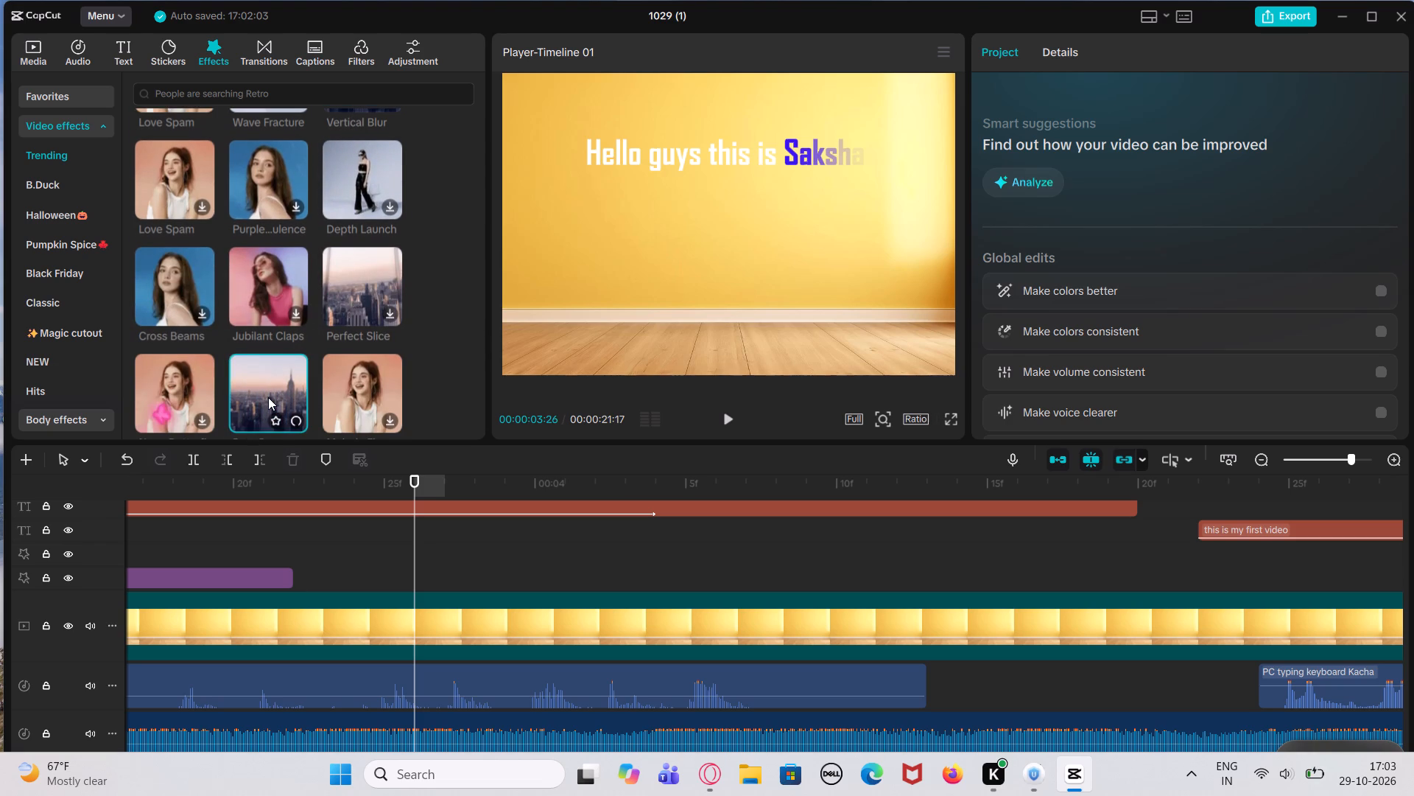
left_click_drag(279, 404, 546, 601)
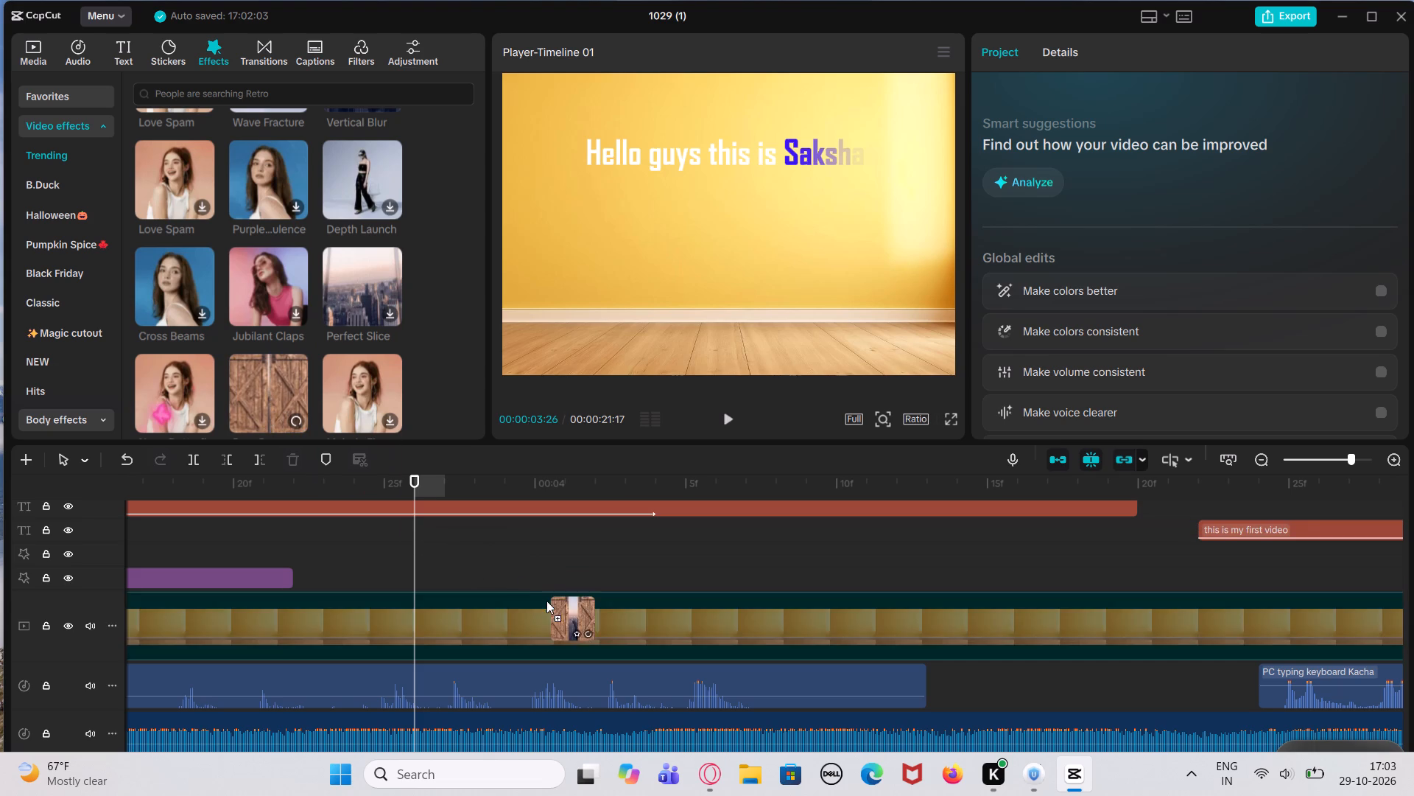
left_click_drag(546, 601, 498, 567)
Return to the beginning of the timeline and play the video to review the added effects.
left_click(386, 602)
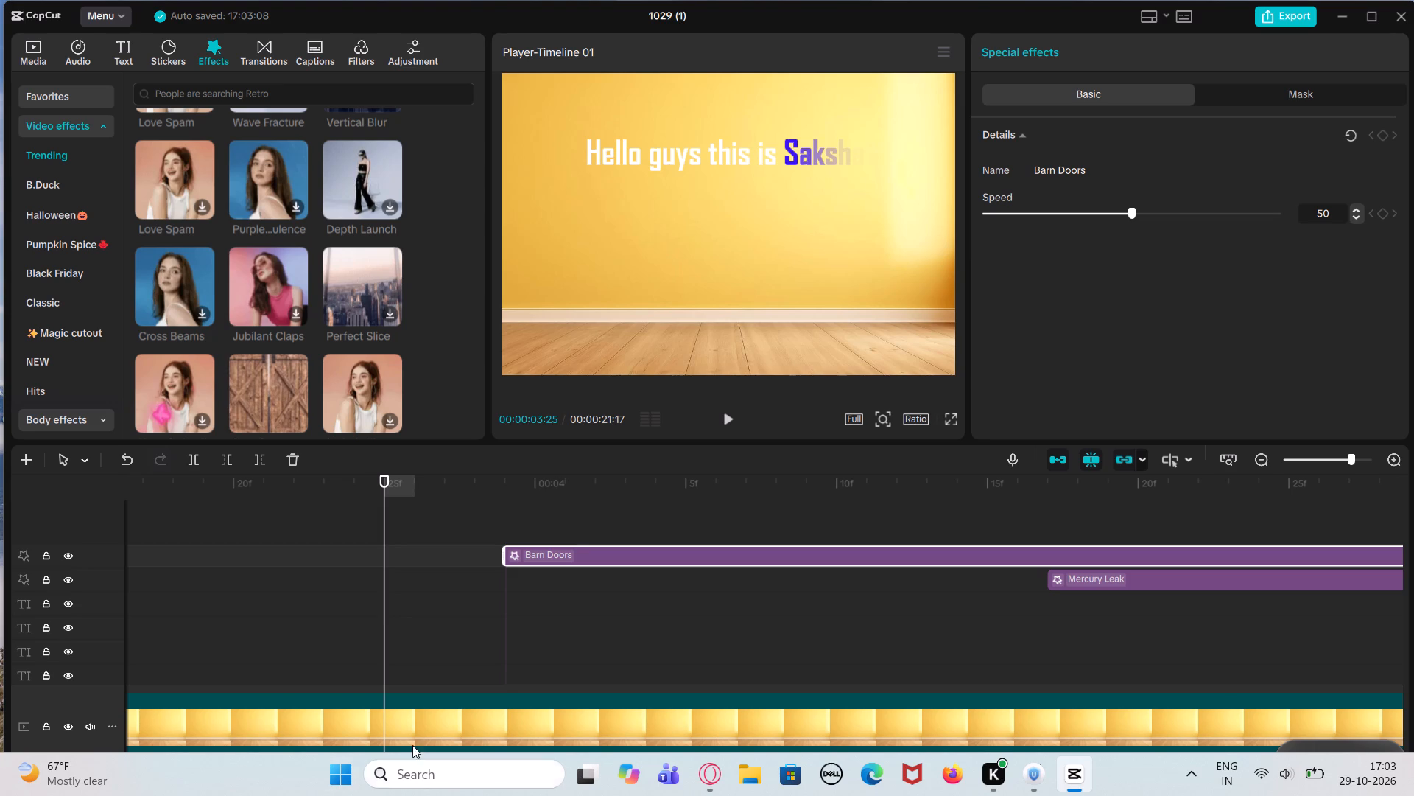
left_click(303, 603)
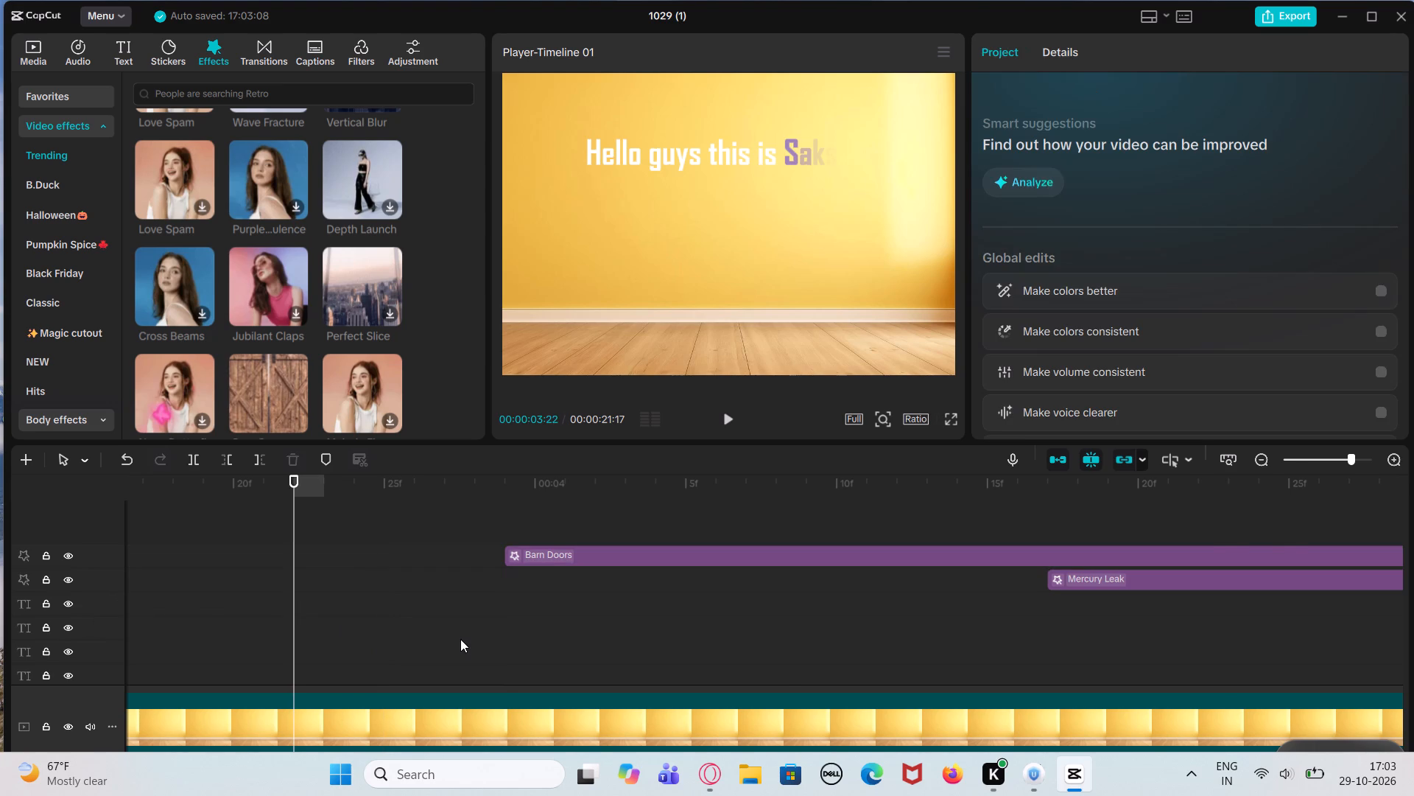
key("Up")
key("Up")
key("Up")
key("Up")
key("Up")
key("Up")
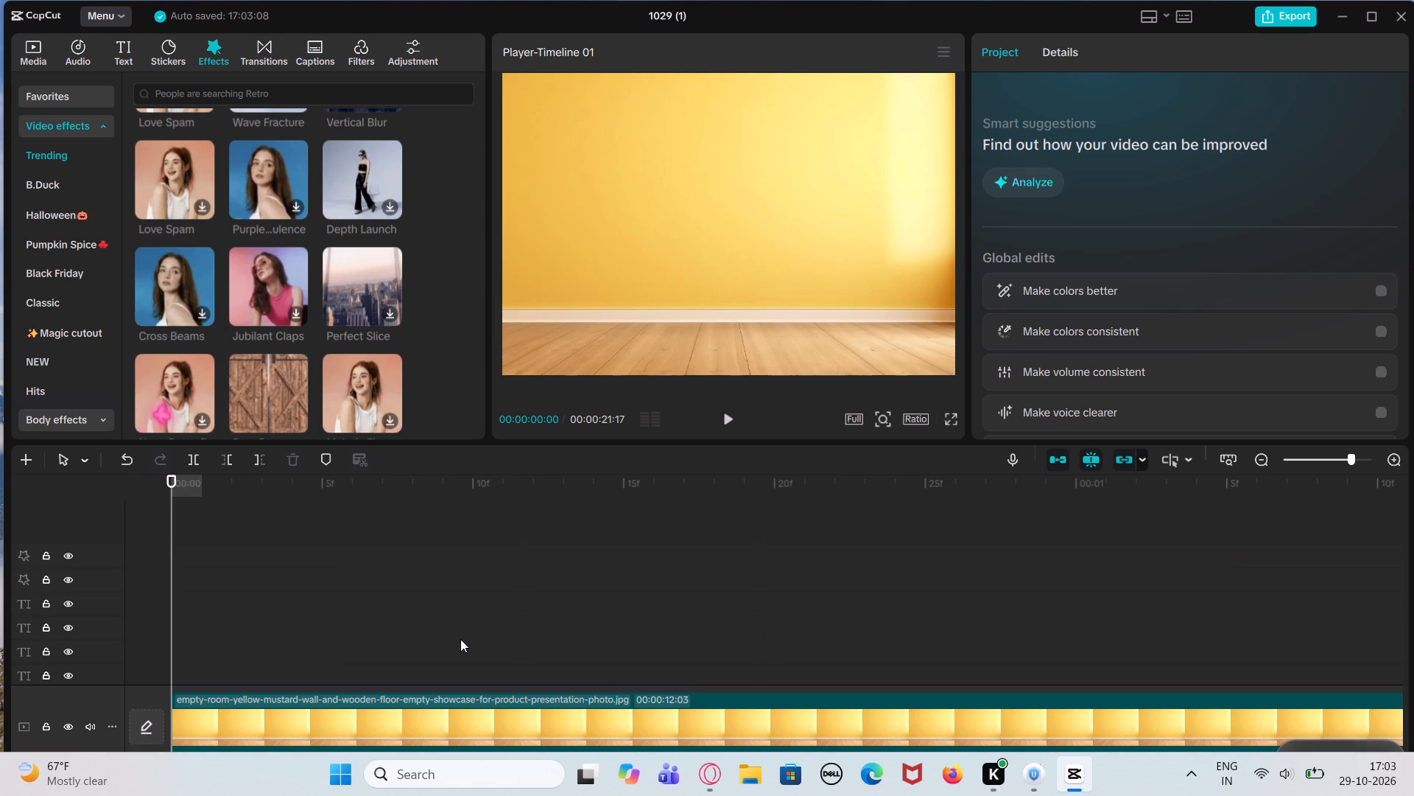
key("Up")
key("Up")
left_click(168, 569)
scroll(168, 569, "down", 3)
scroll(266, 598, "down", 2)
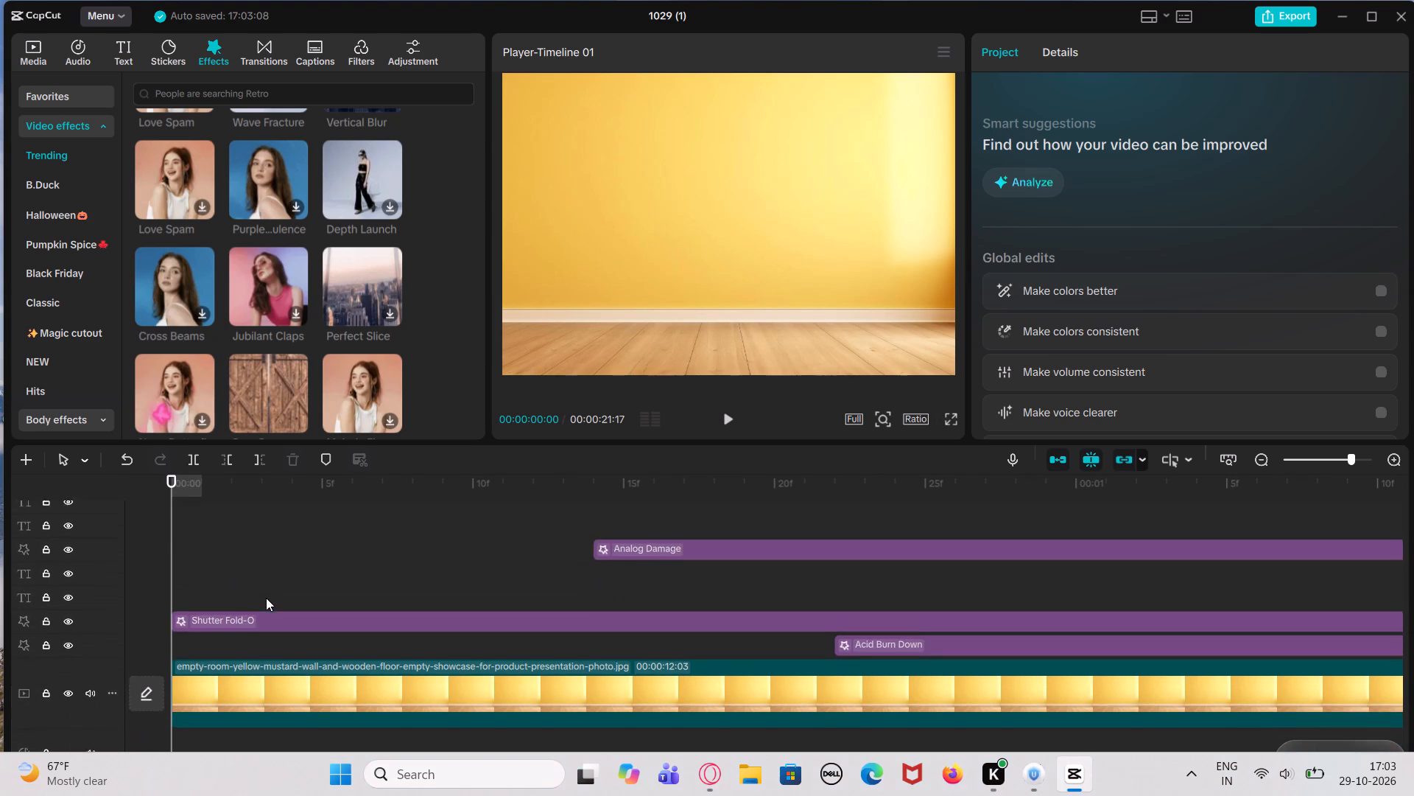
scroll(266, 598, "down", 2)
scroll(266, 598, "up", 1)
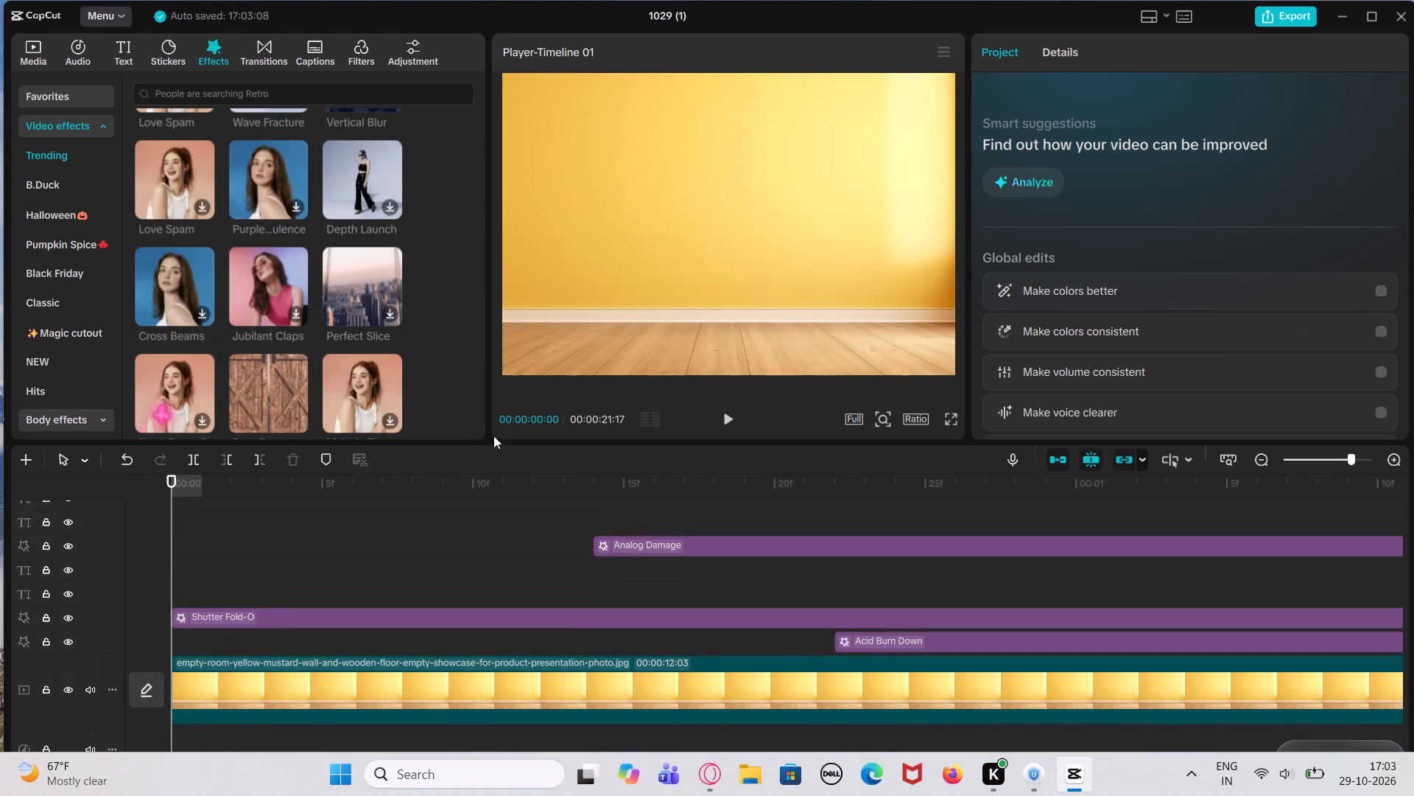
left_click(733, 416)
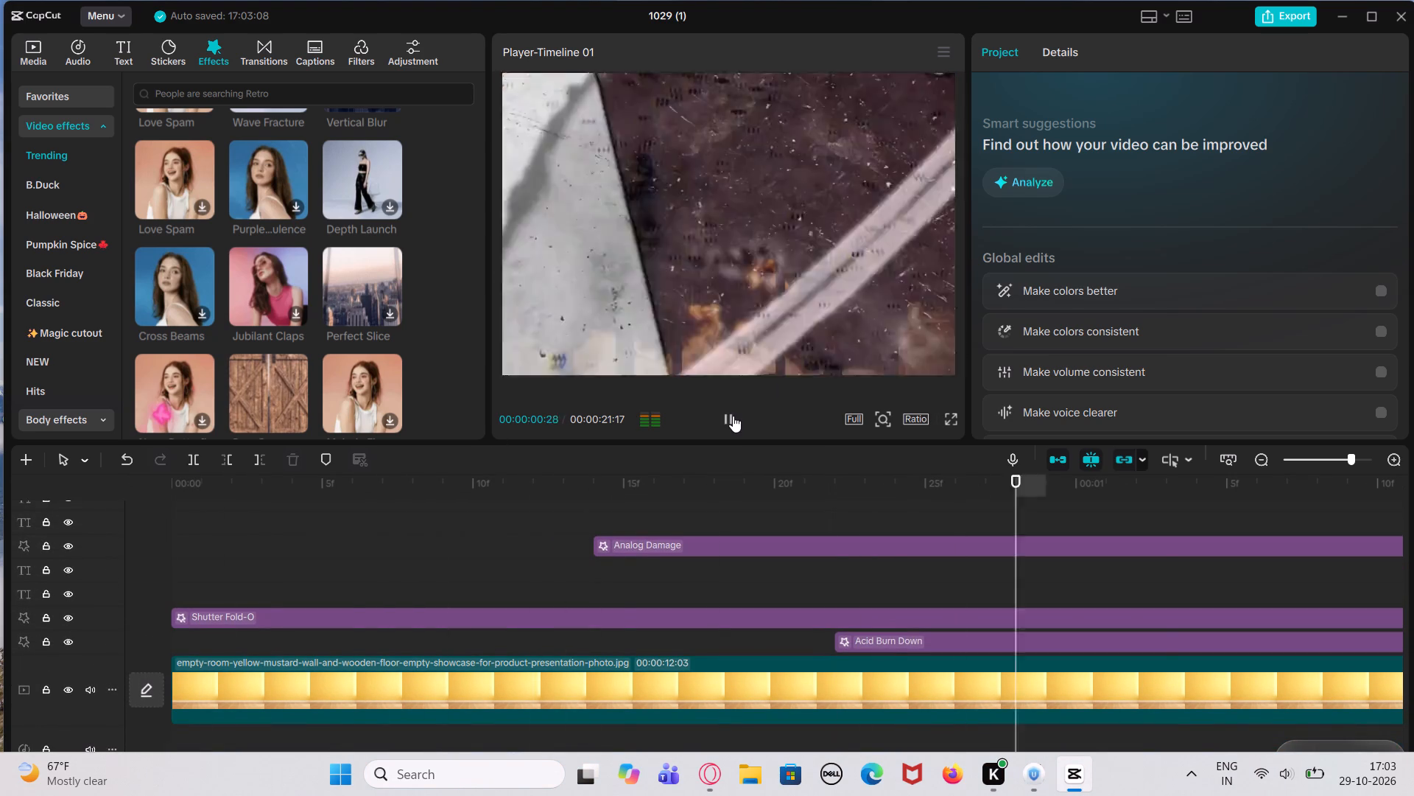
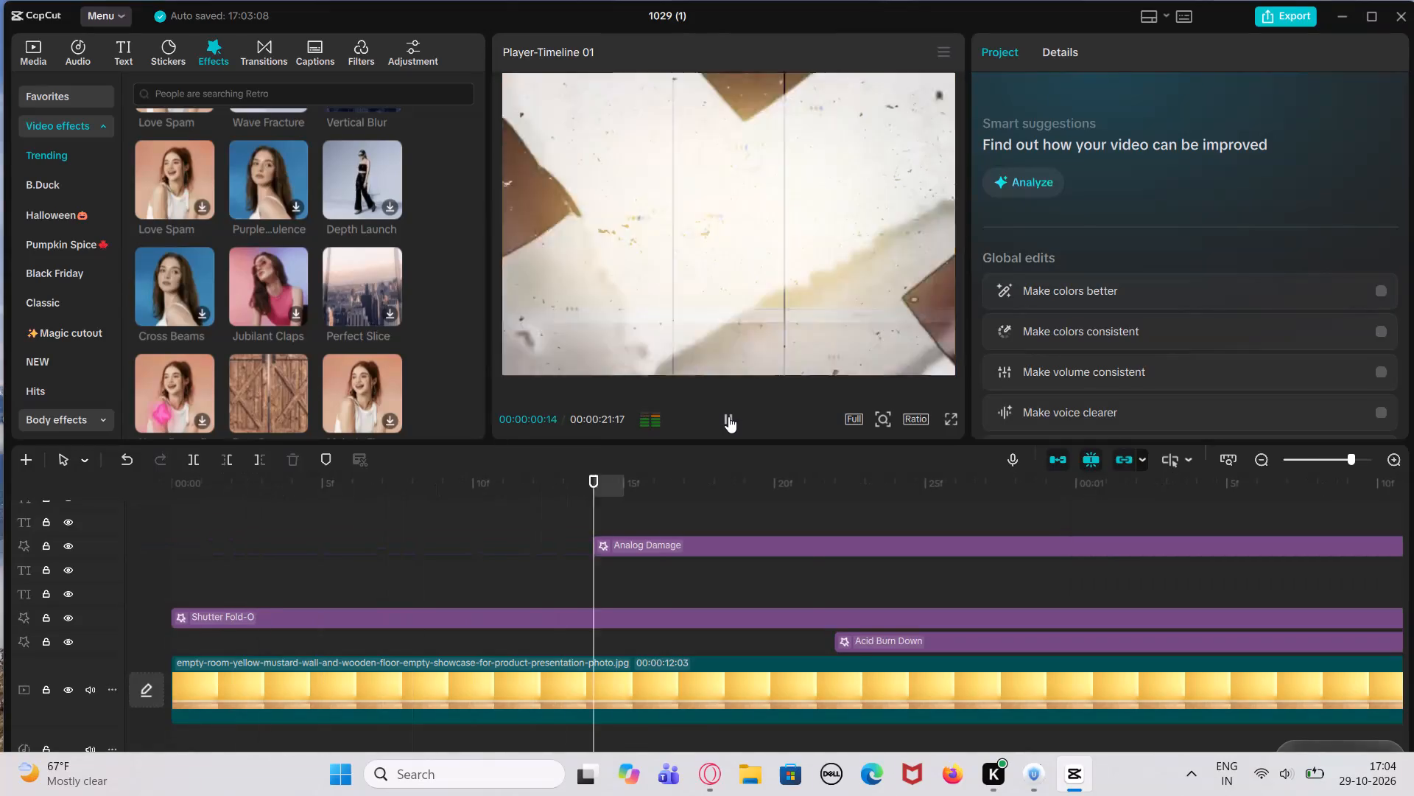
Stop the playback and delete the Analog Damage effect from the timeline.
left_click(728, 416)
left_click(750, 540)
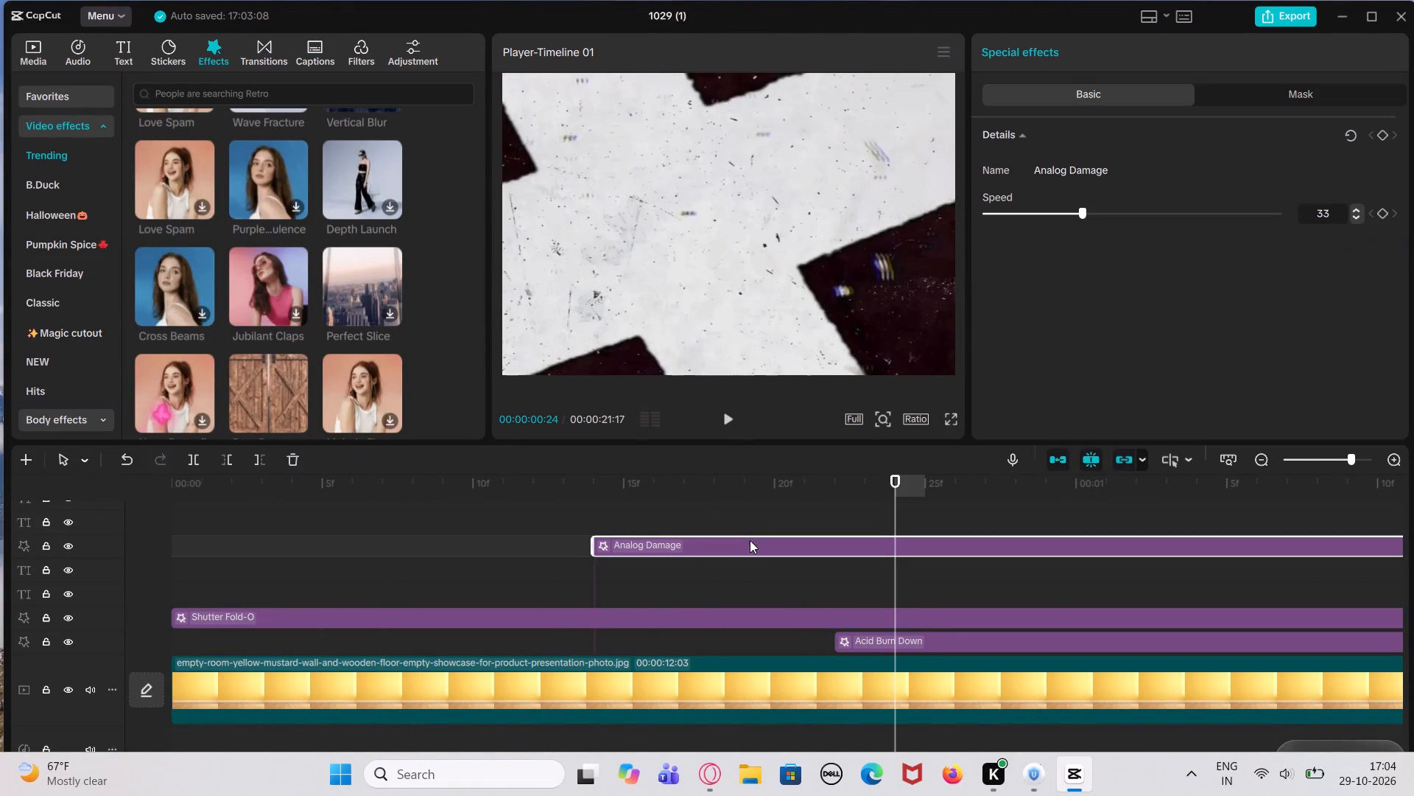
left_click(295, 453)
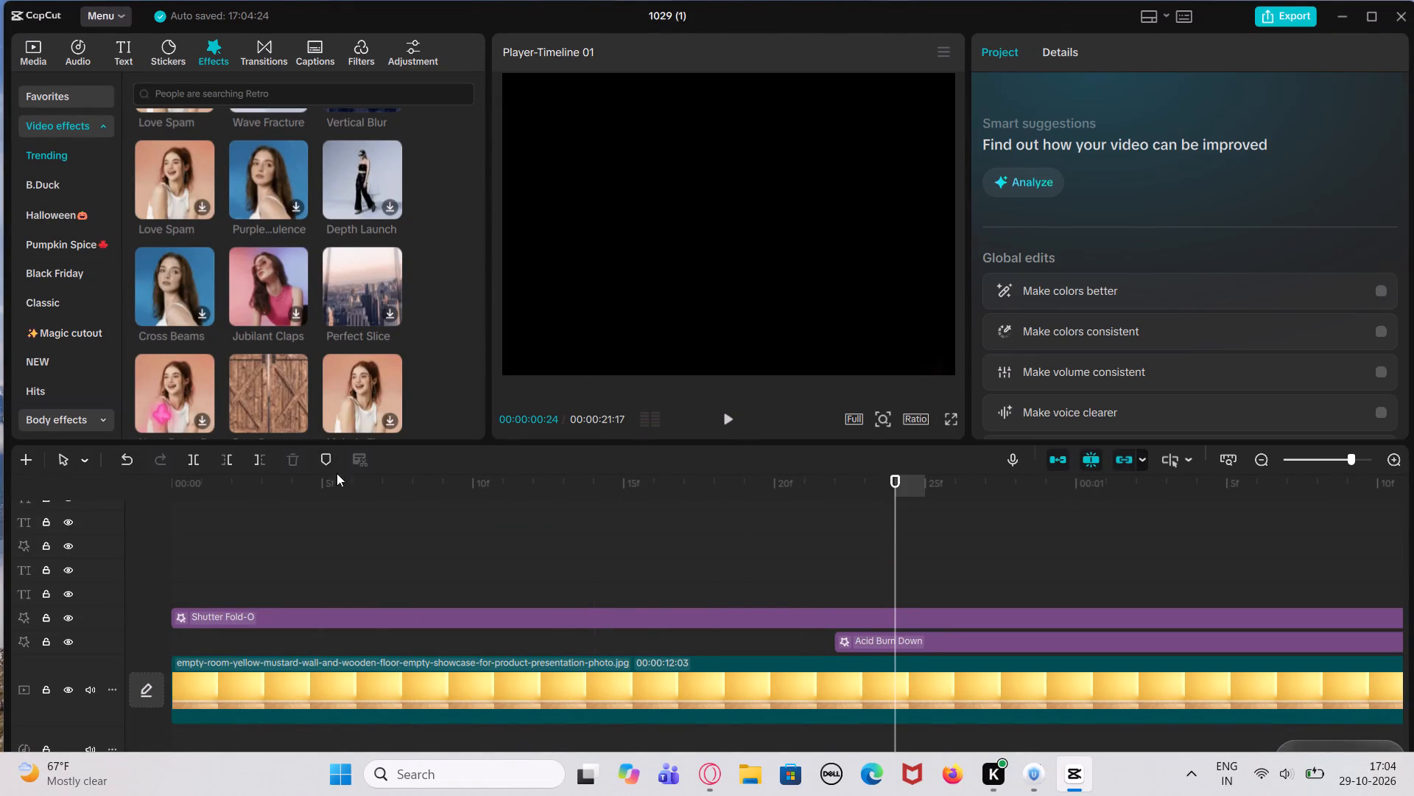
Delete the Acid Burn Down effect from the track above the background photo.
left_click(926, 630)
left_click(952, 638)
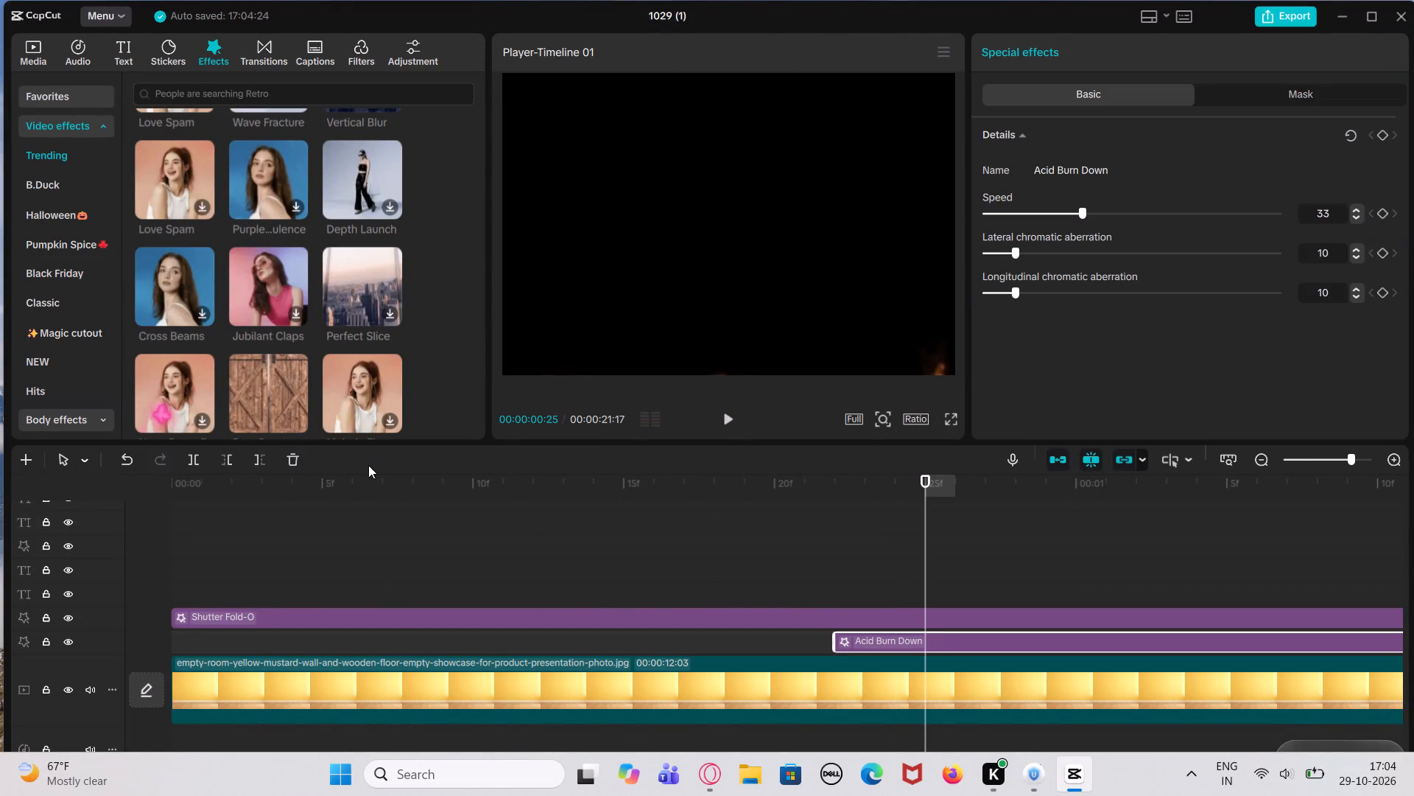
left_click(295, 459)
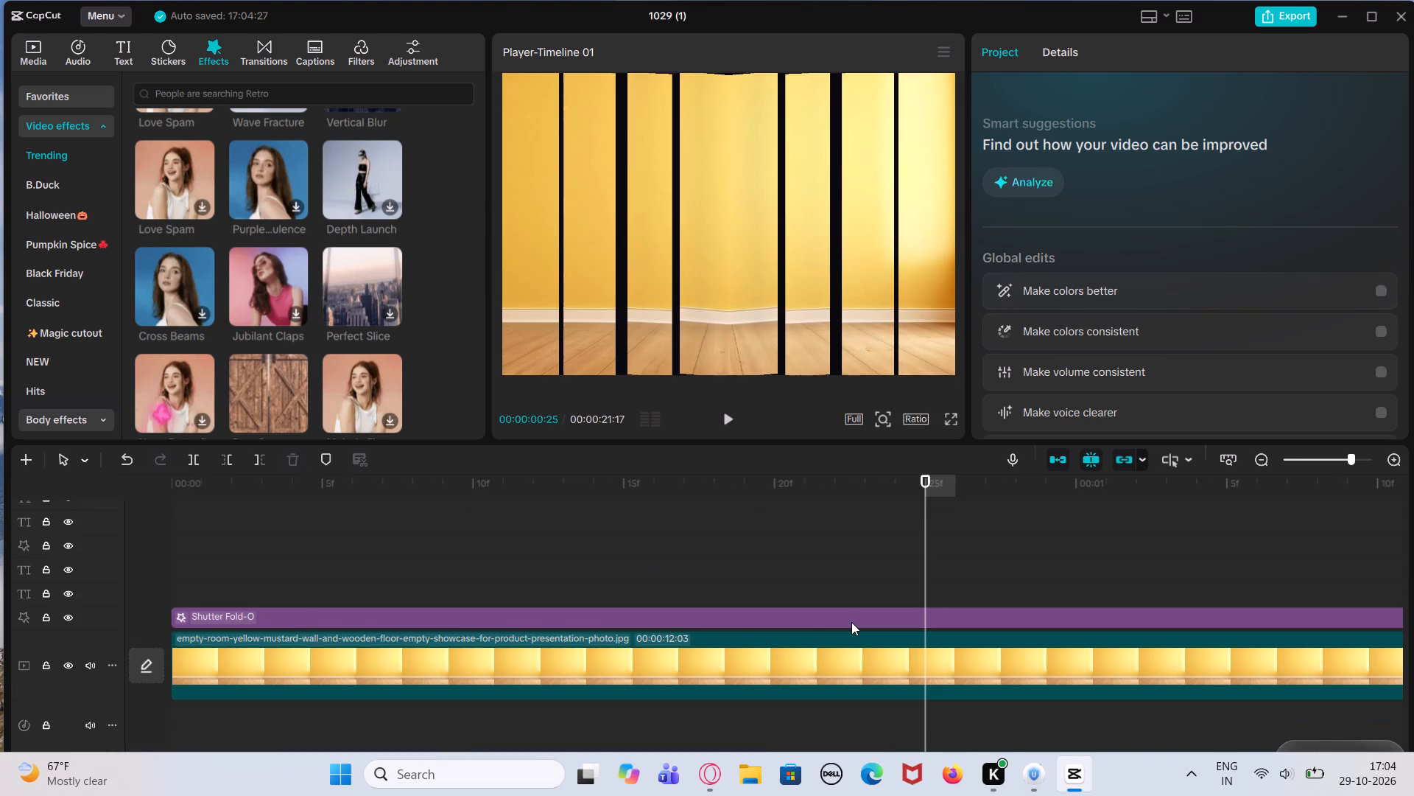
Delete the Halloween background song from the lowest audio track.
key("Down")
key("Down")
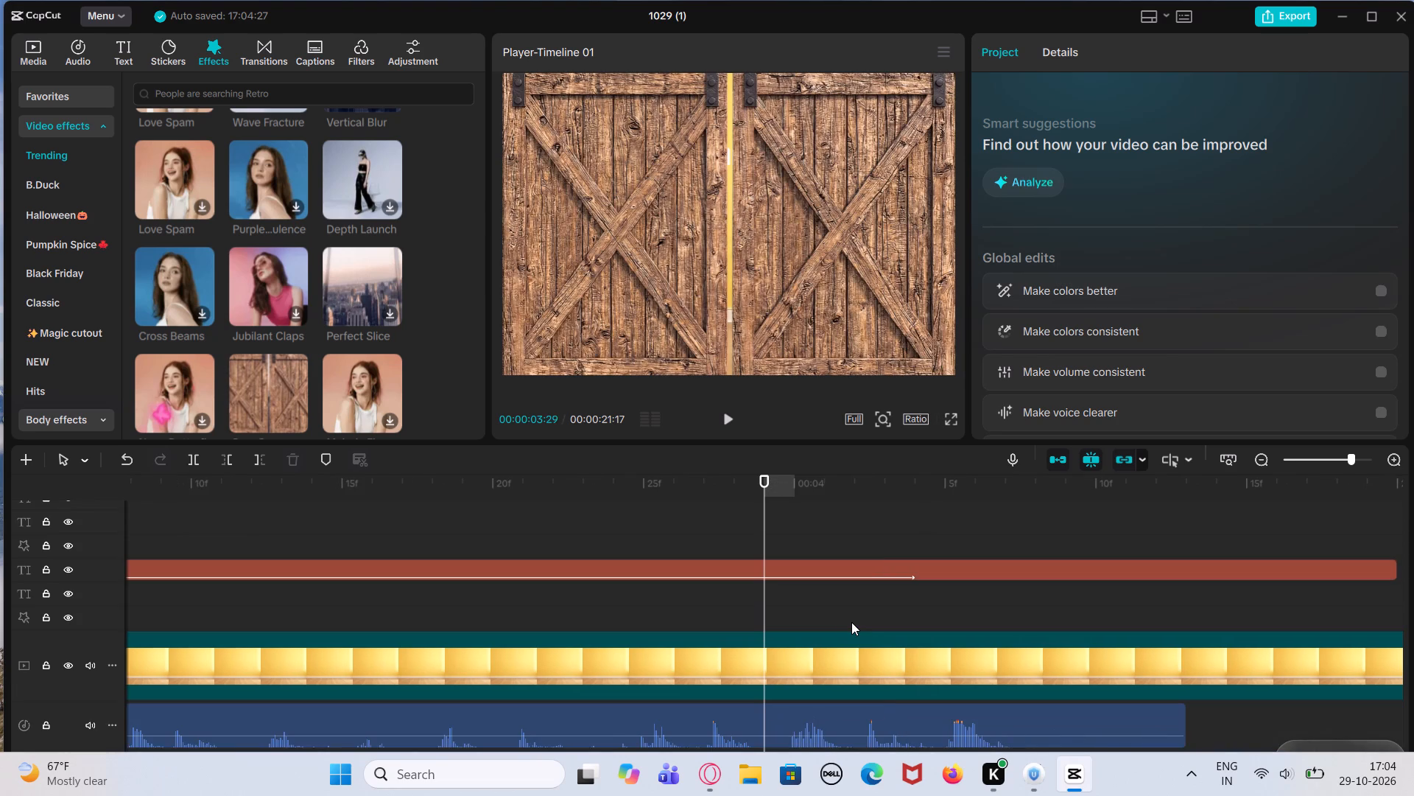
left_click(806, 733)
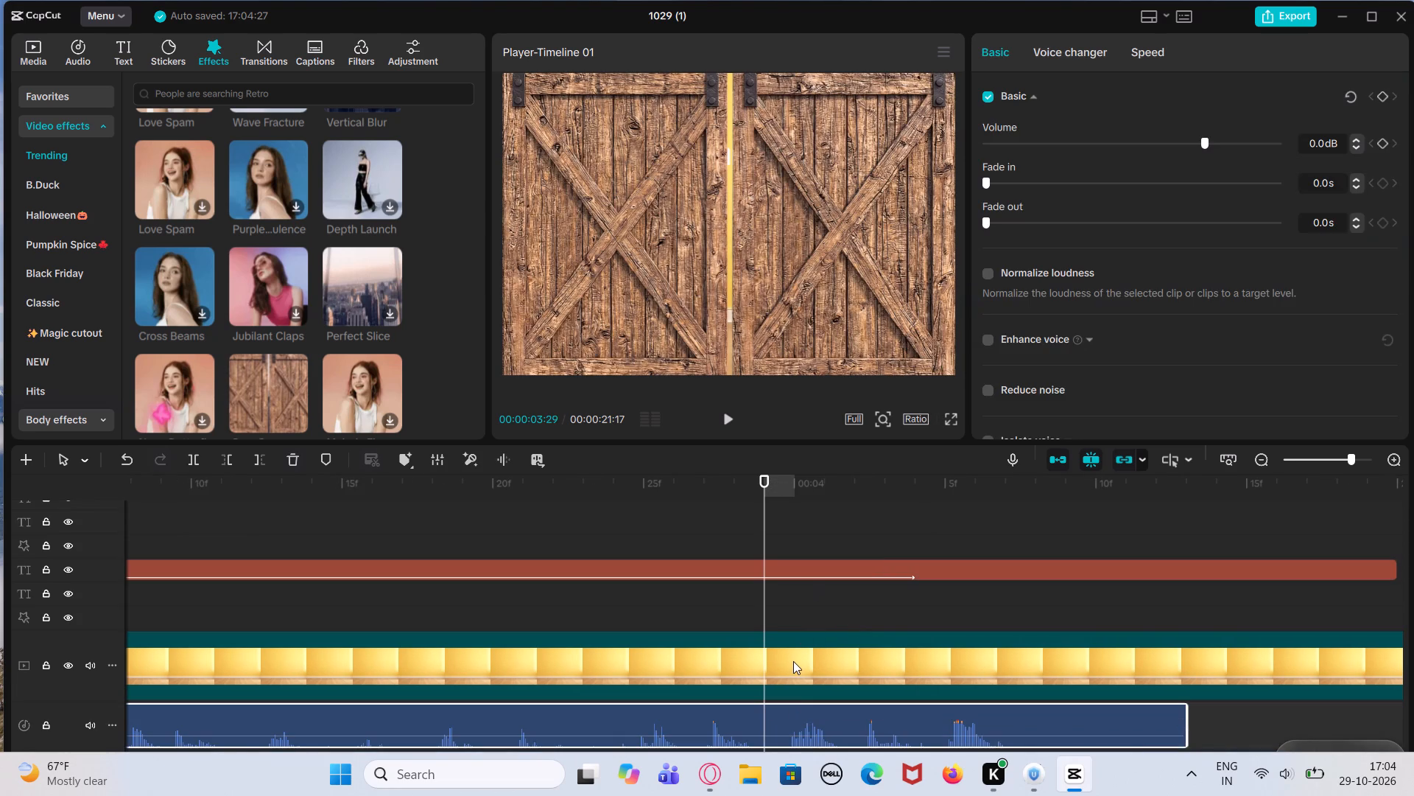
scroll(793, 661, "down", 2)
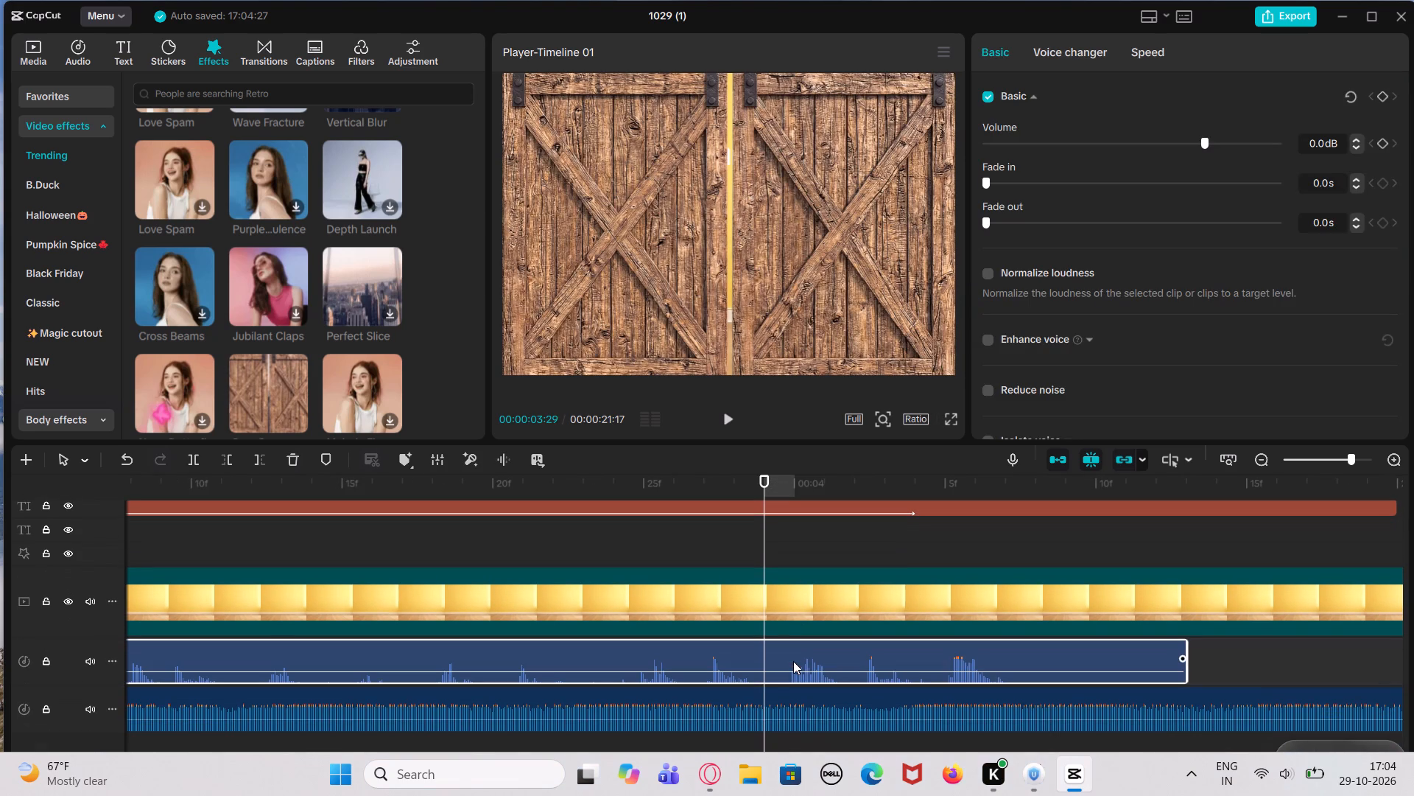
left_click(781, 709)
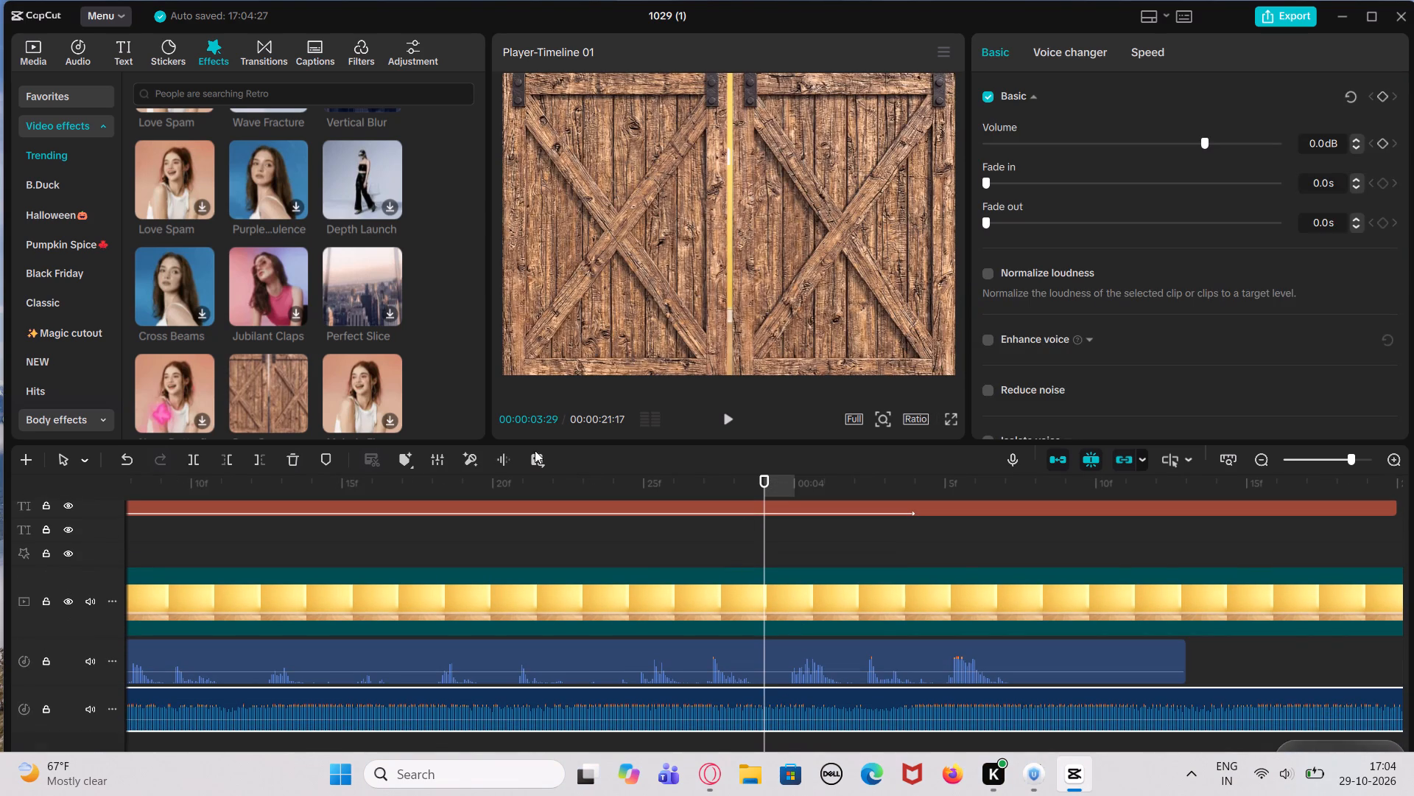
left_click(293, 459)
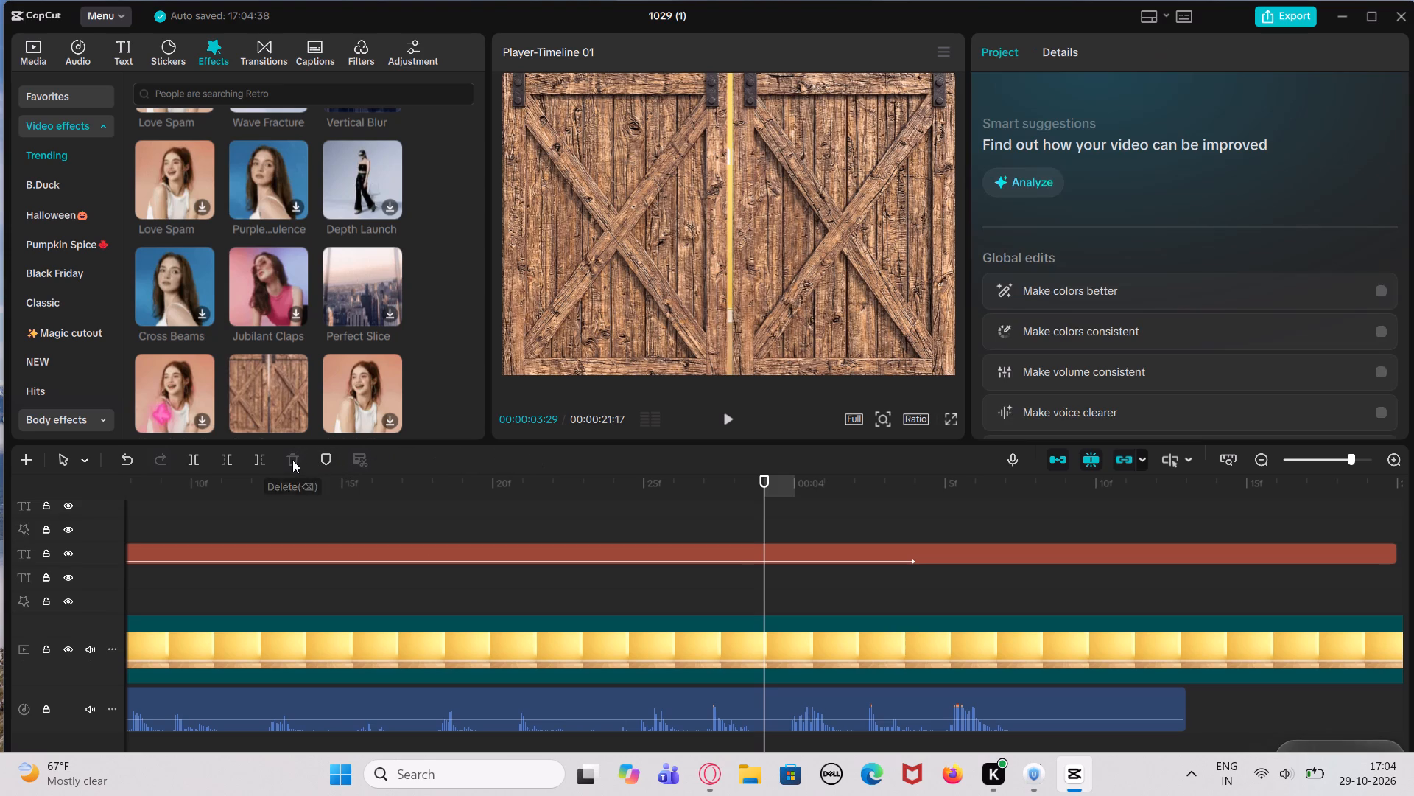
Play the video from about 00:00:03:11 through the Barn Doors section to review it, stopping at about 00:00:06:10.
left_click(311, 616)
left_click(243, 577)
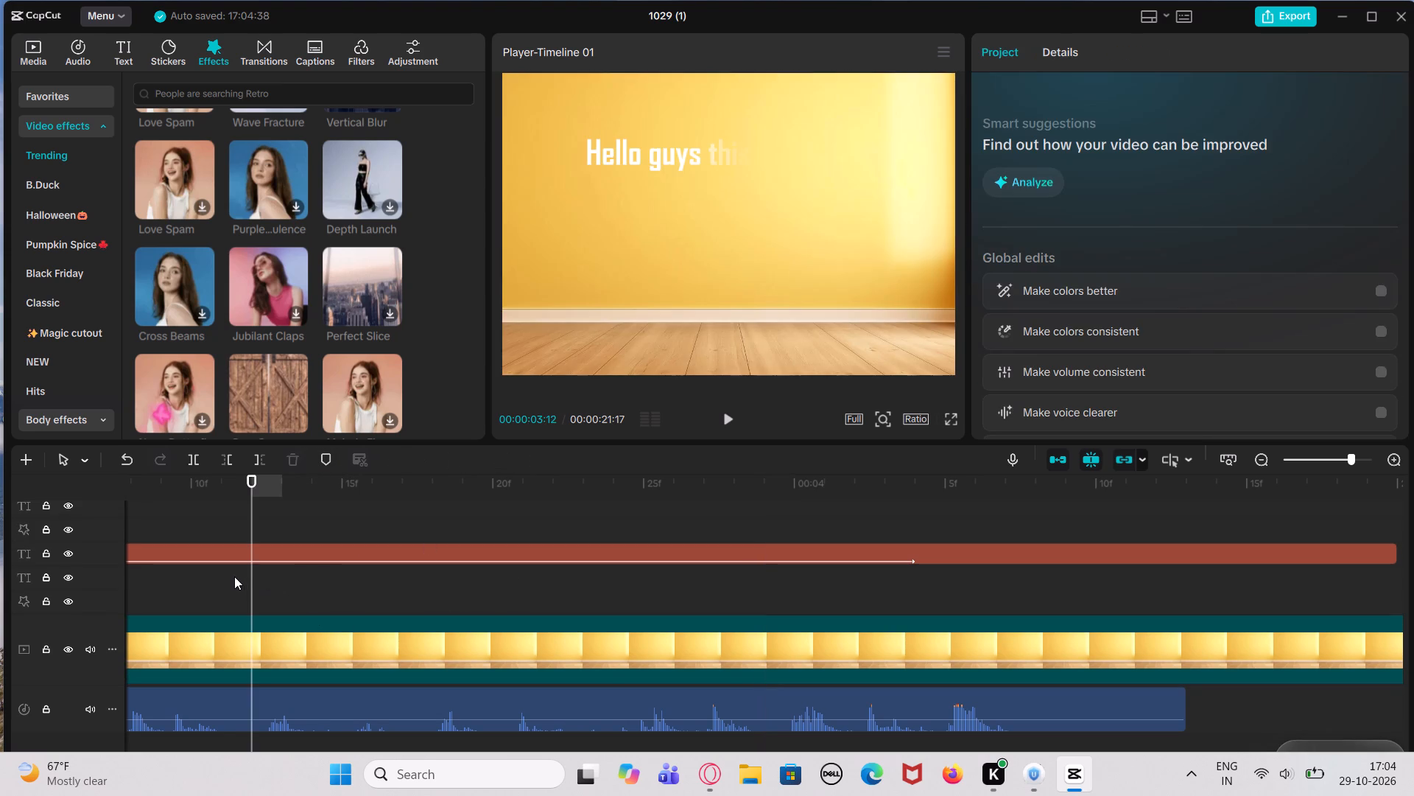
left_click(224, 576)
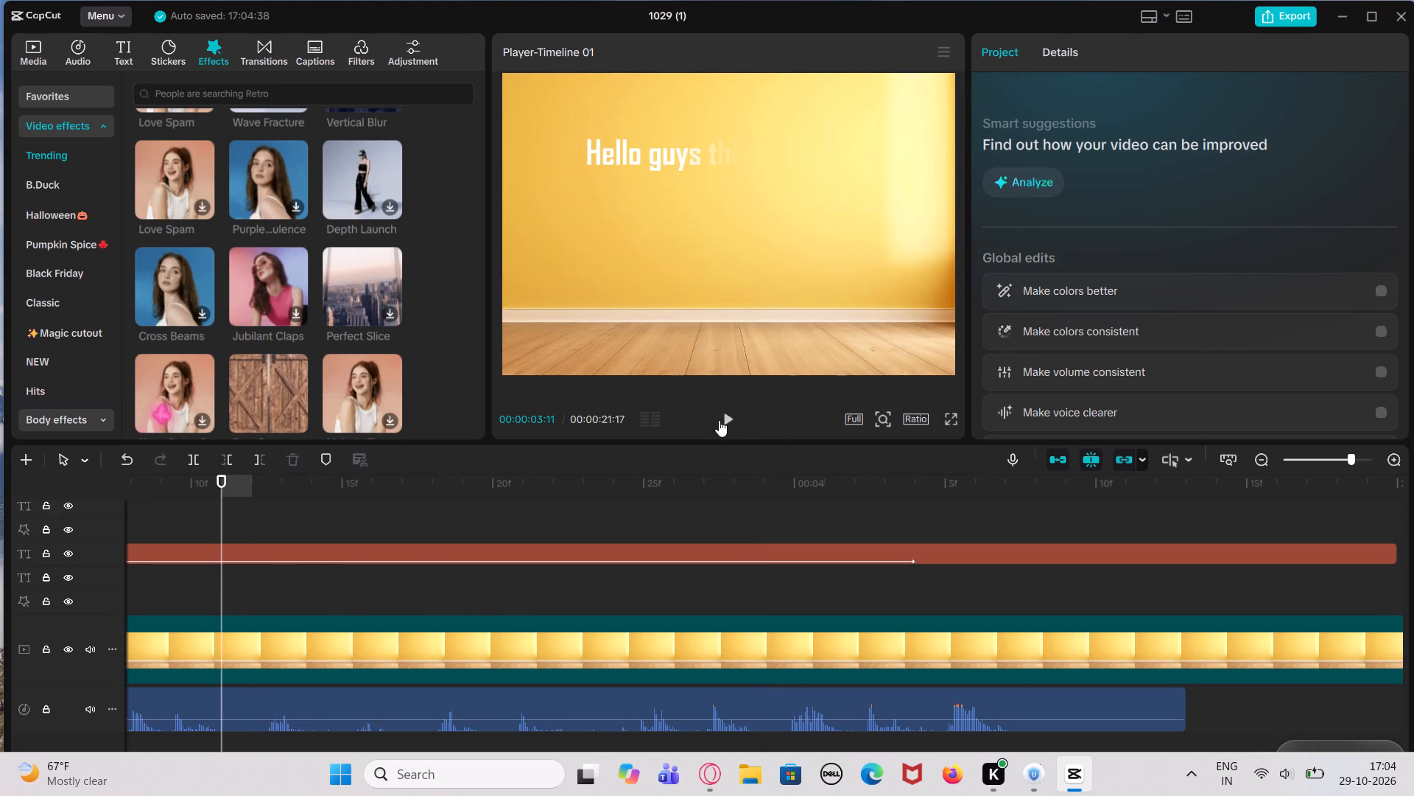
left_click(725, 414)
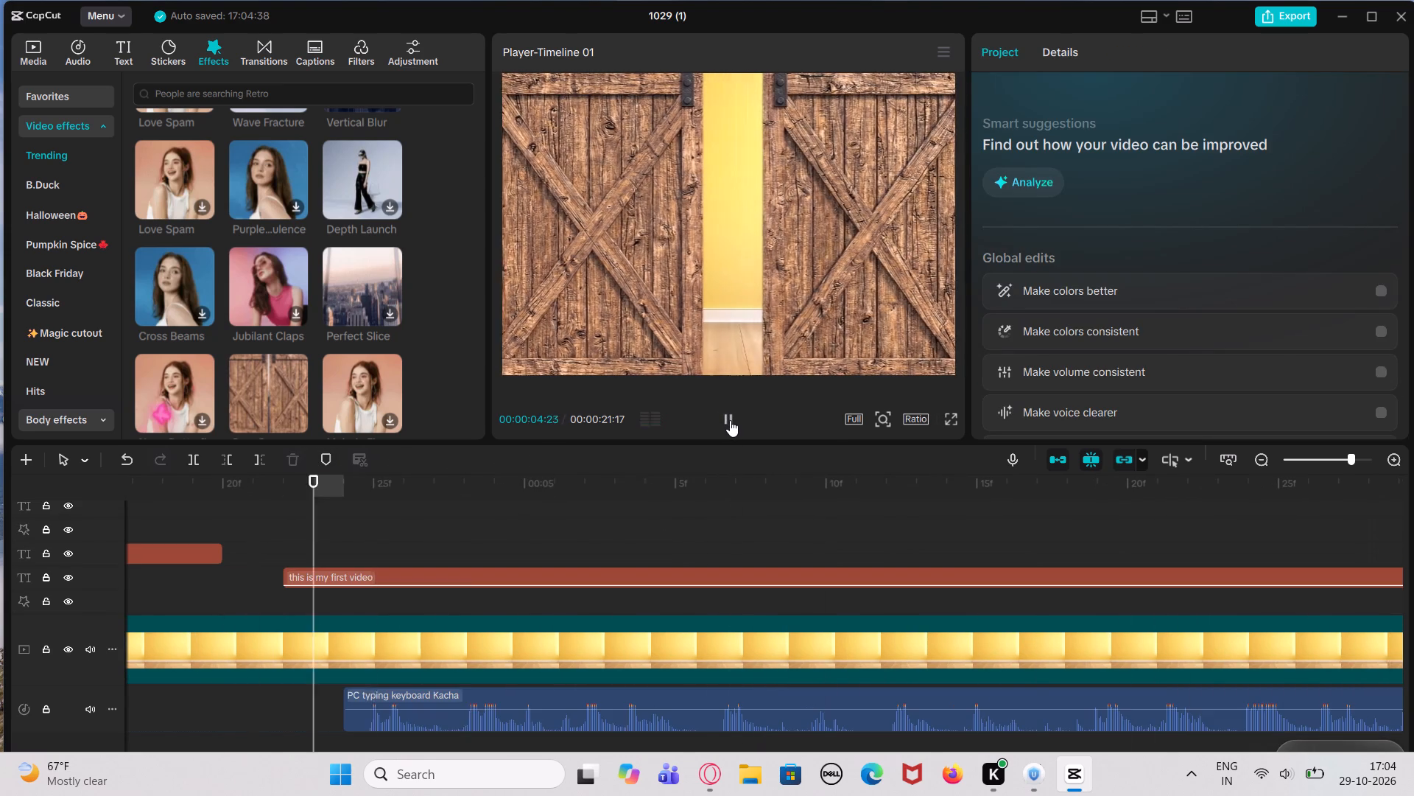
left_click(730, 420)
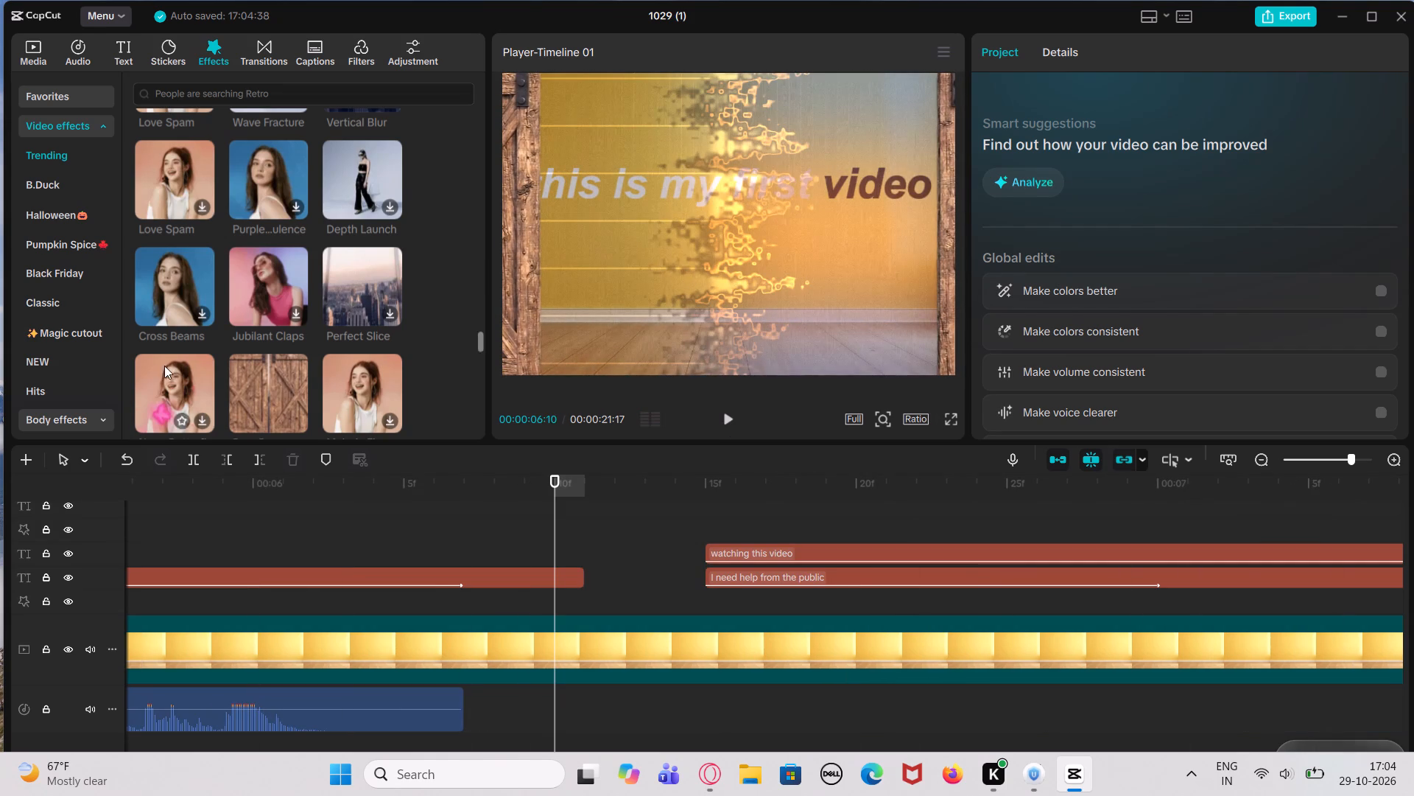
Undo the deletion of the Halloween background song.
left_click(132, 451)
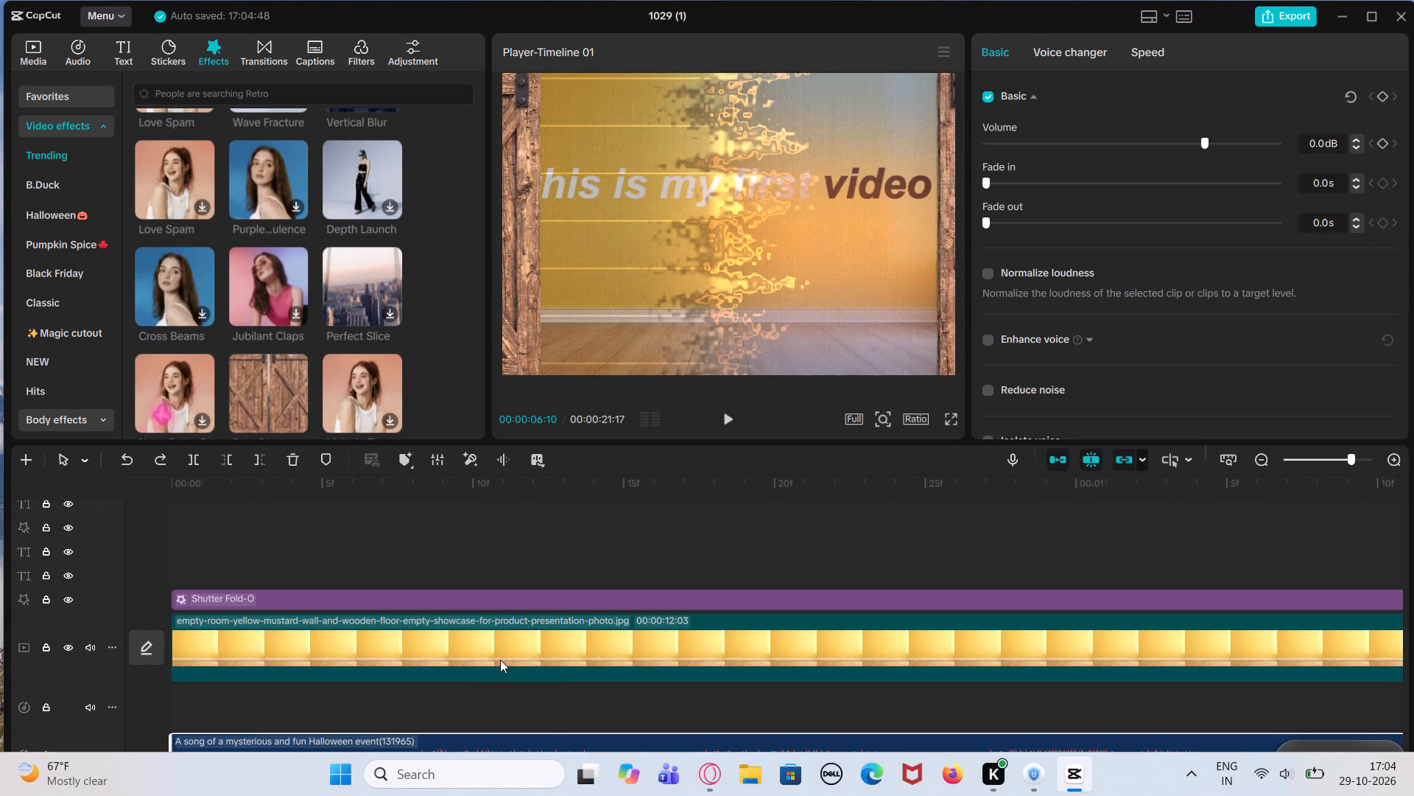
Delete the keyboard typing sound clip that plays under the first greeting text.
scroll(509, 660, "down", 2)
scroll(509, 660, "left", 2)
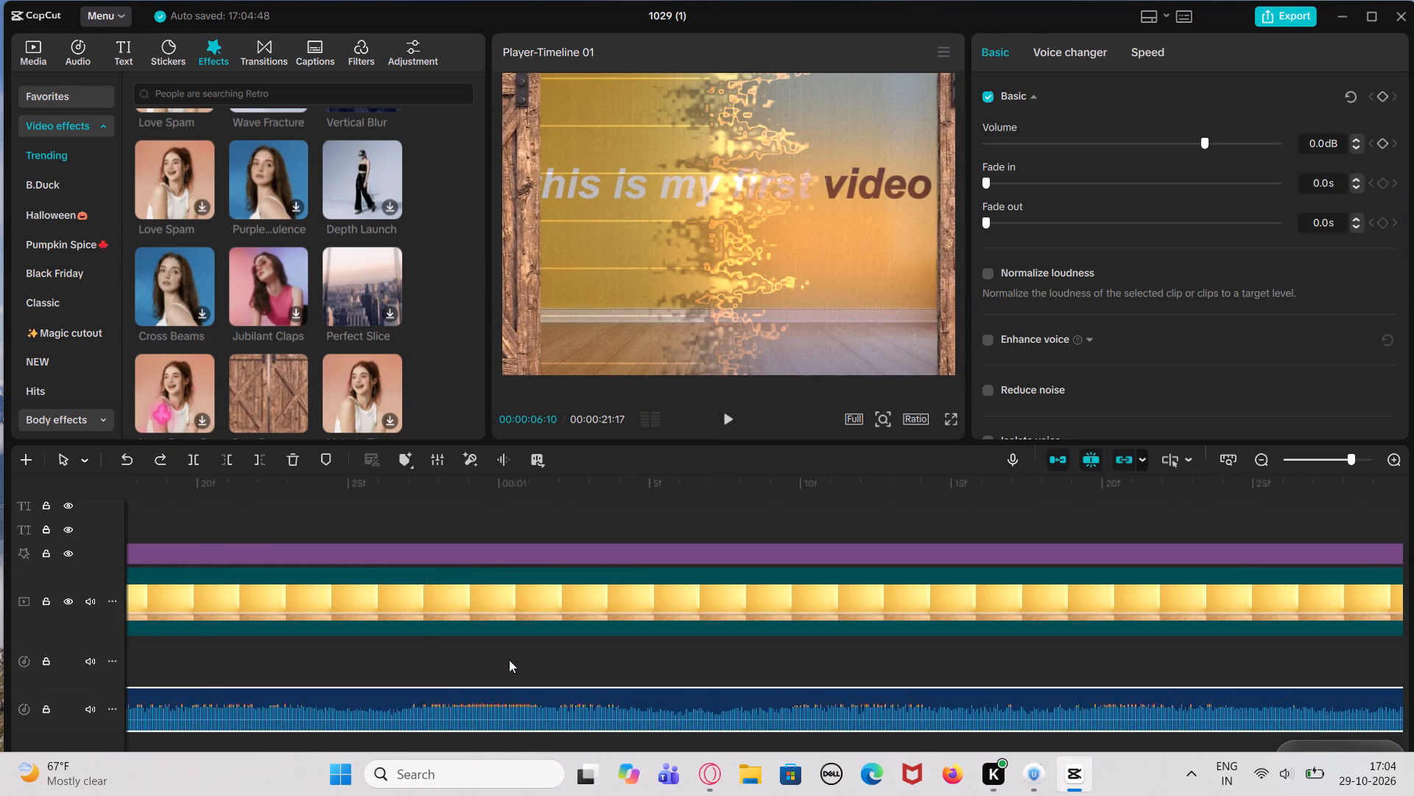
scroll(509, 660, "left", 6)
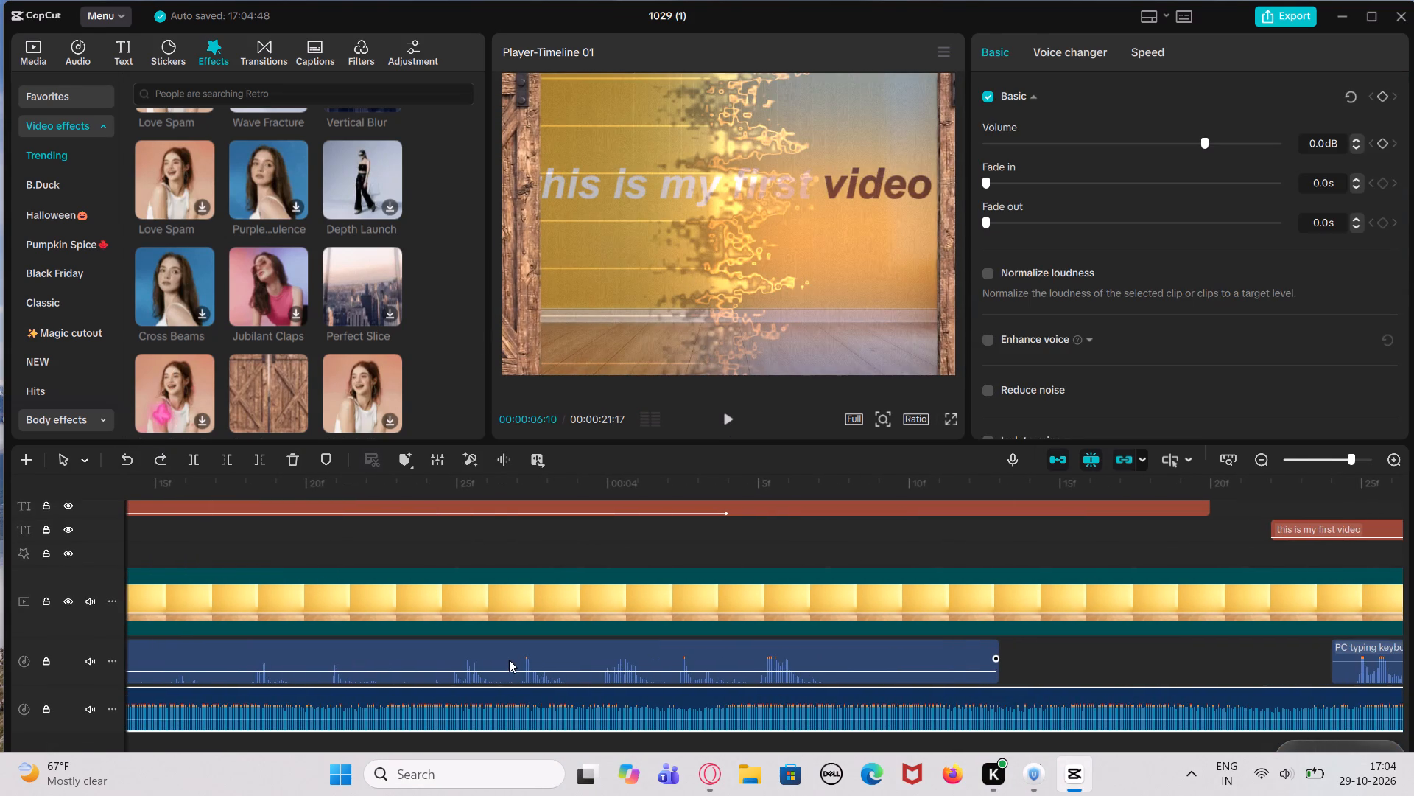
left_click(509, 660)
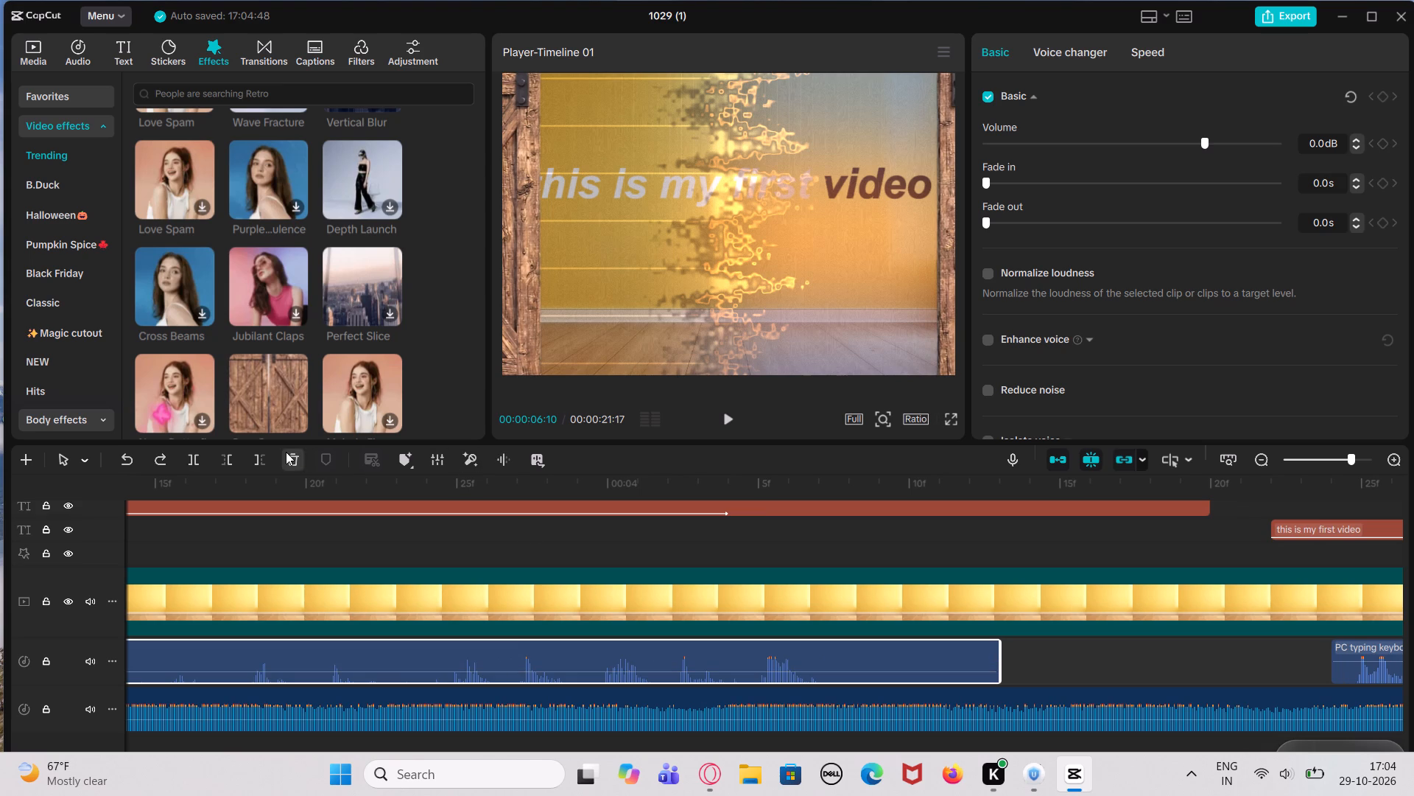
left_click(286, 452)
Play the video from about 00:00:03:15 to about 00:00:04:16 to review the section without the typing sound.
left_click(155, 544)
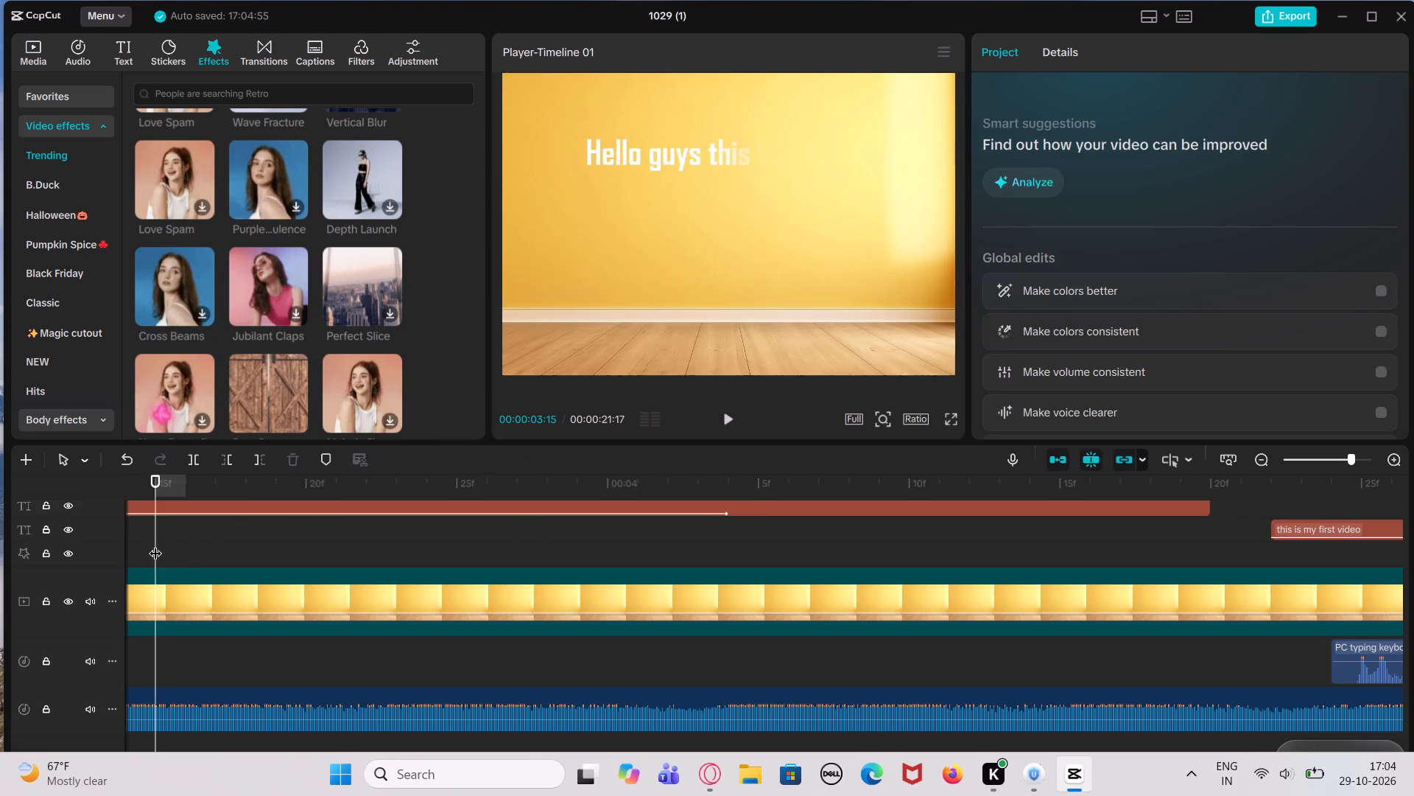
left_click(724, 422)
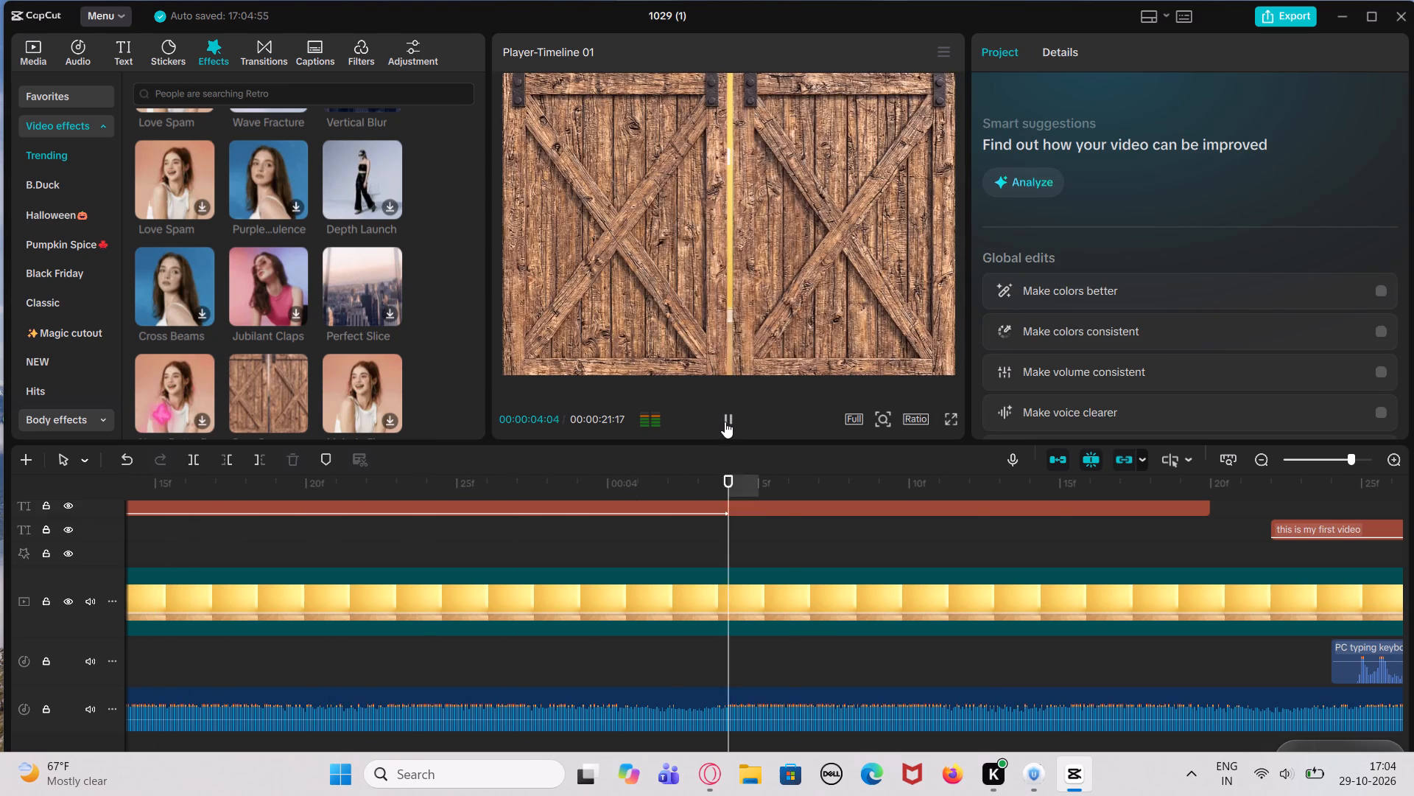
left_click(725, 422)
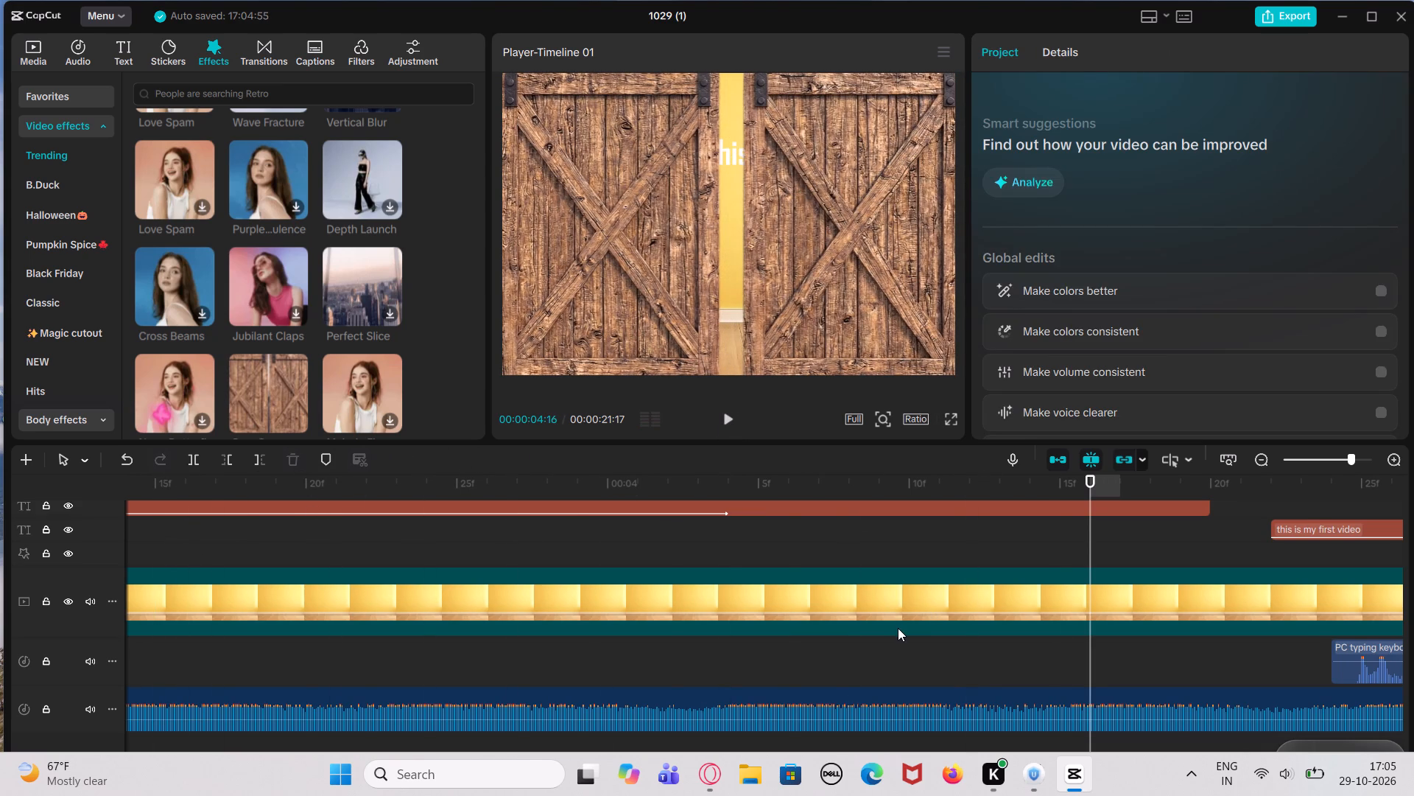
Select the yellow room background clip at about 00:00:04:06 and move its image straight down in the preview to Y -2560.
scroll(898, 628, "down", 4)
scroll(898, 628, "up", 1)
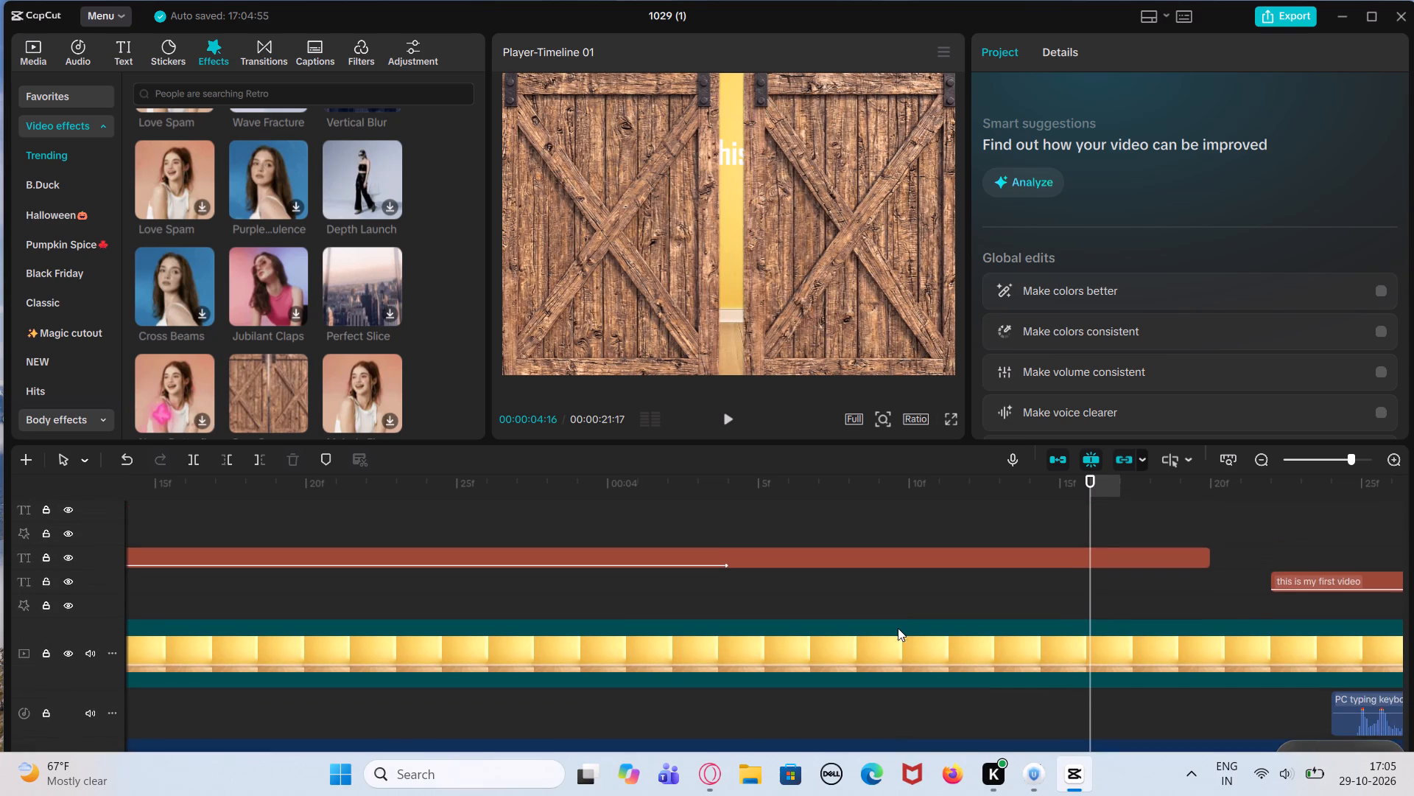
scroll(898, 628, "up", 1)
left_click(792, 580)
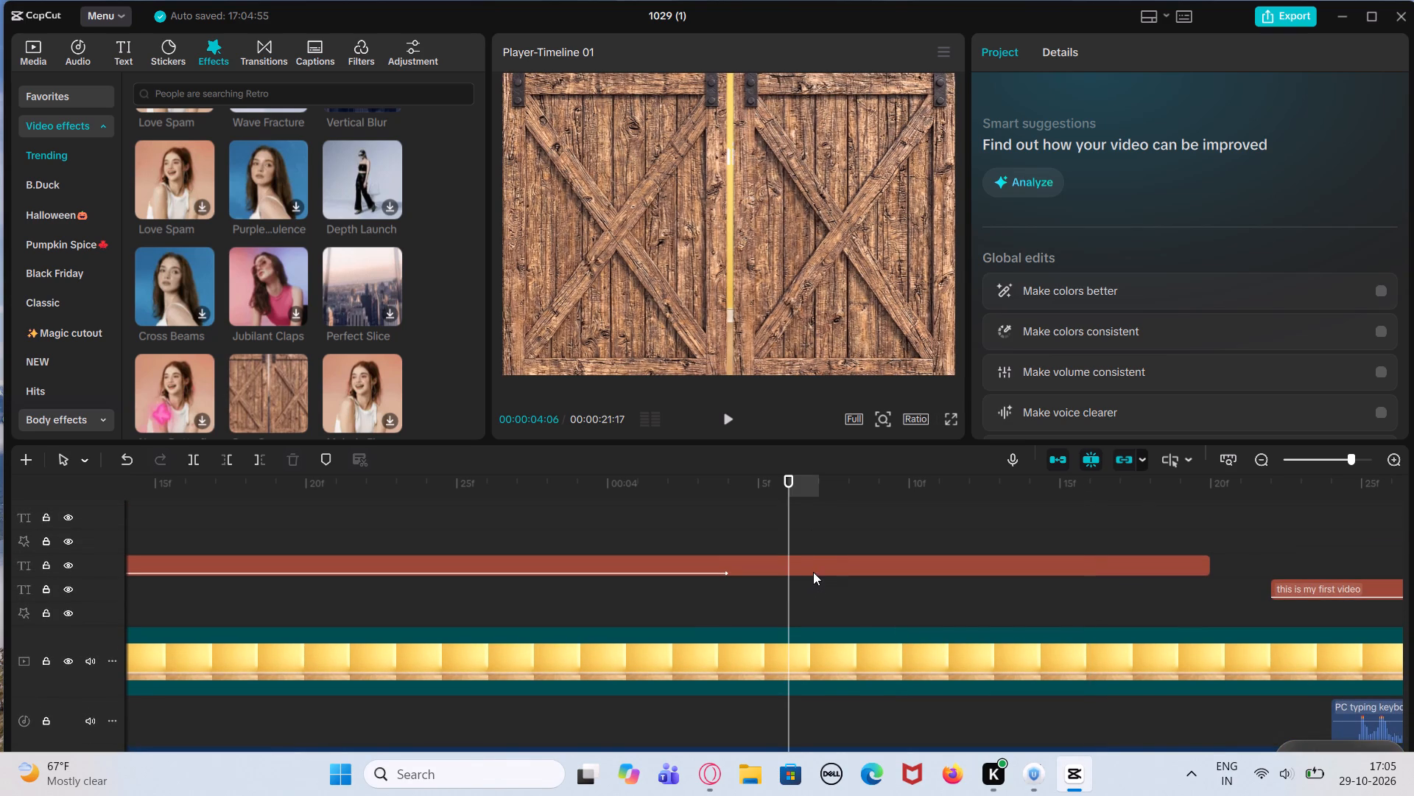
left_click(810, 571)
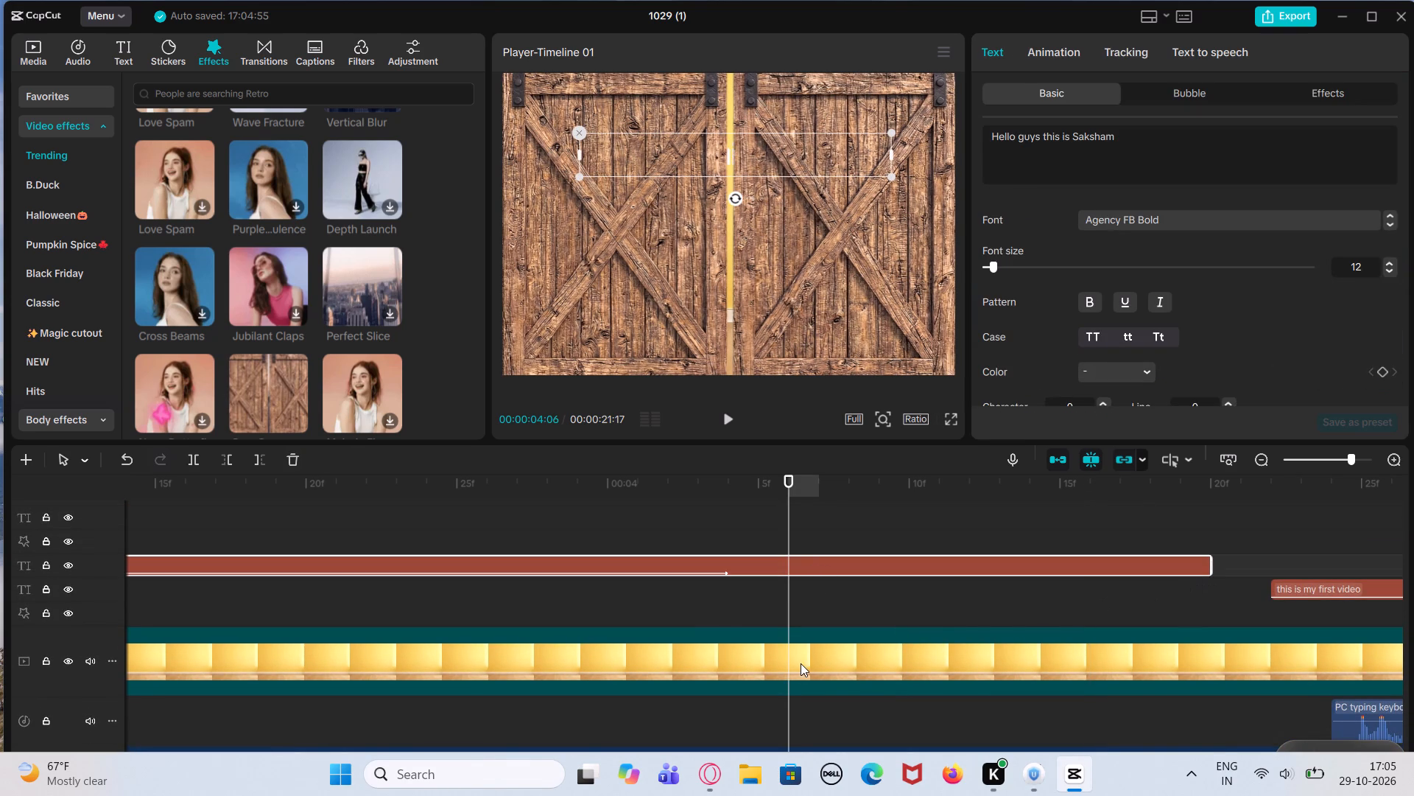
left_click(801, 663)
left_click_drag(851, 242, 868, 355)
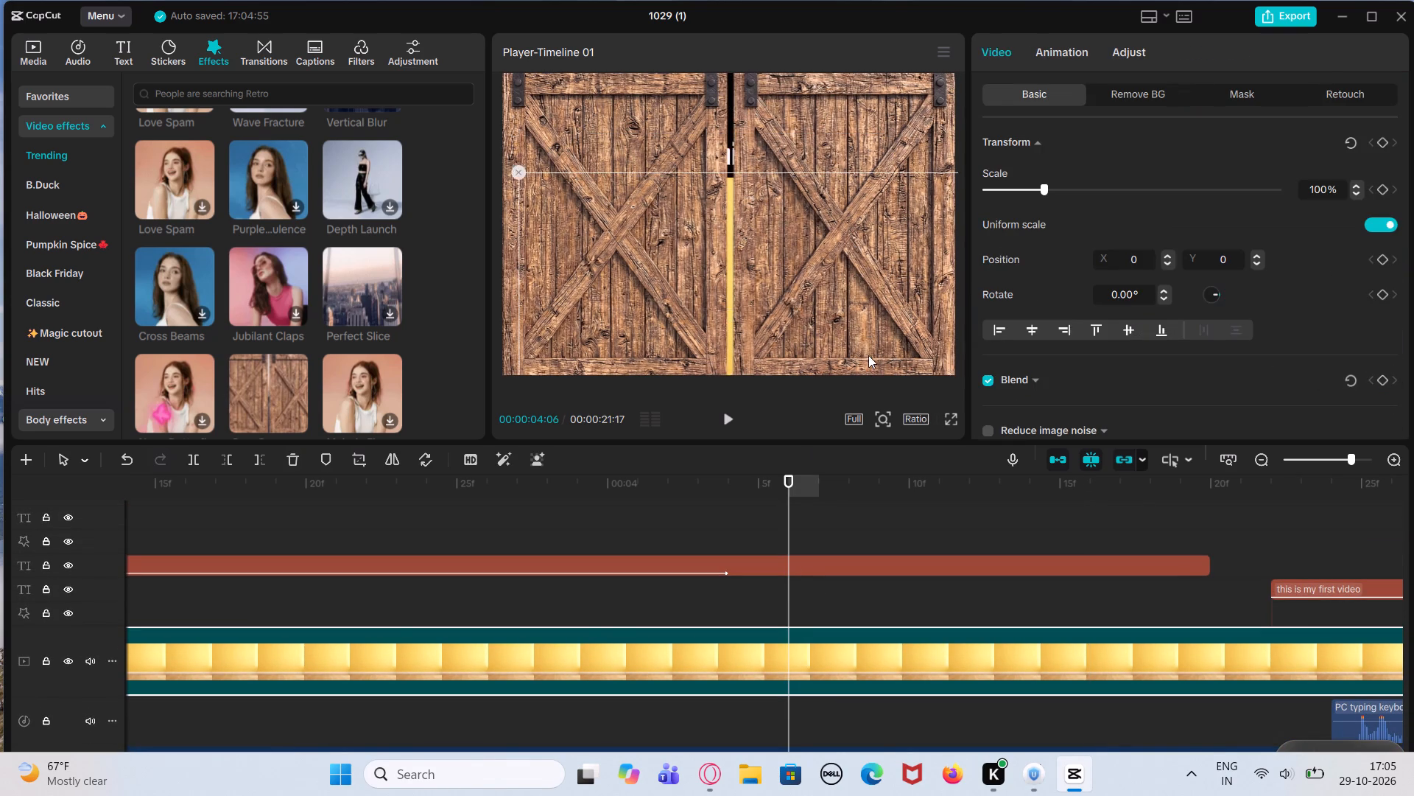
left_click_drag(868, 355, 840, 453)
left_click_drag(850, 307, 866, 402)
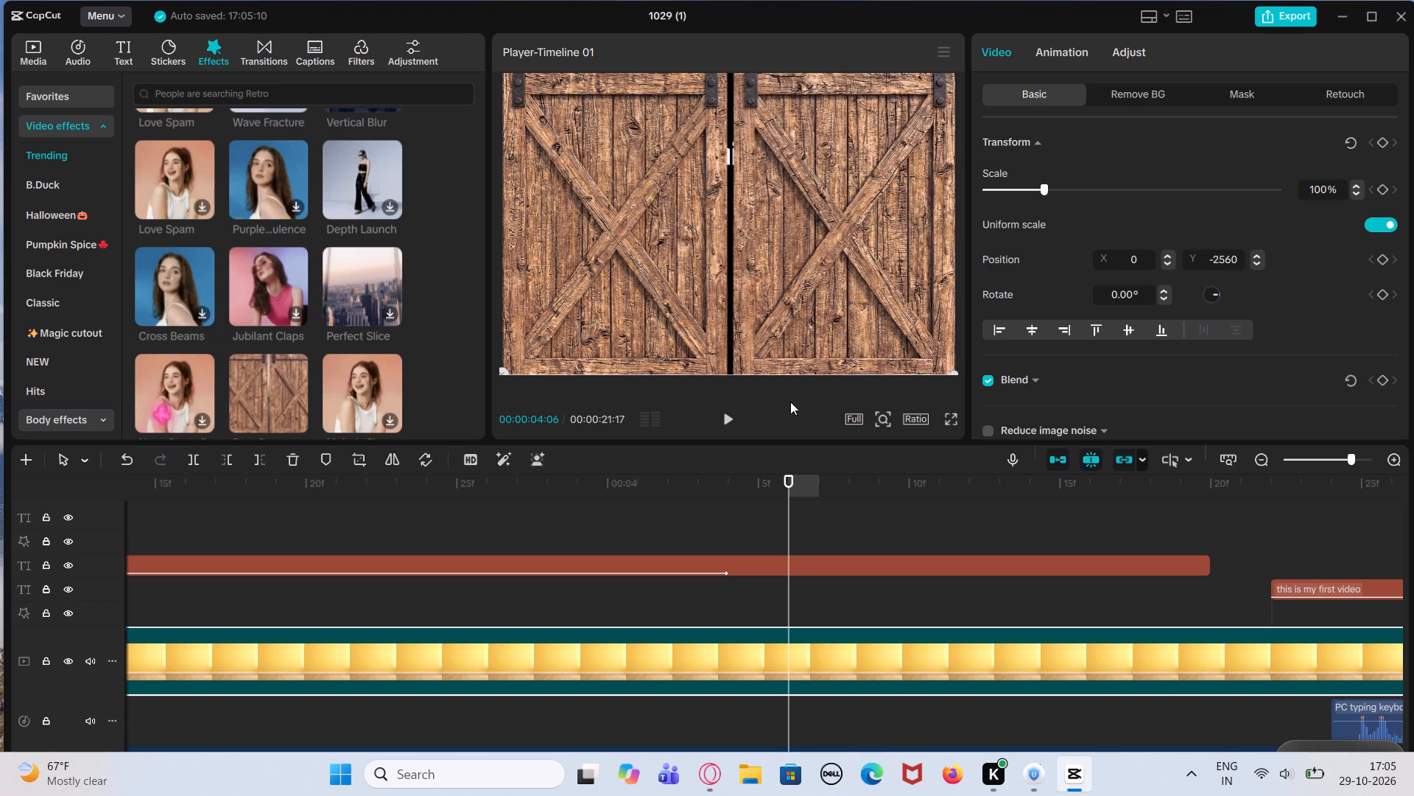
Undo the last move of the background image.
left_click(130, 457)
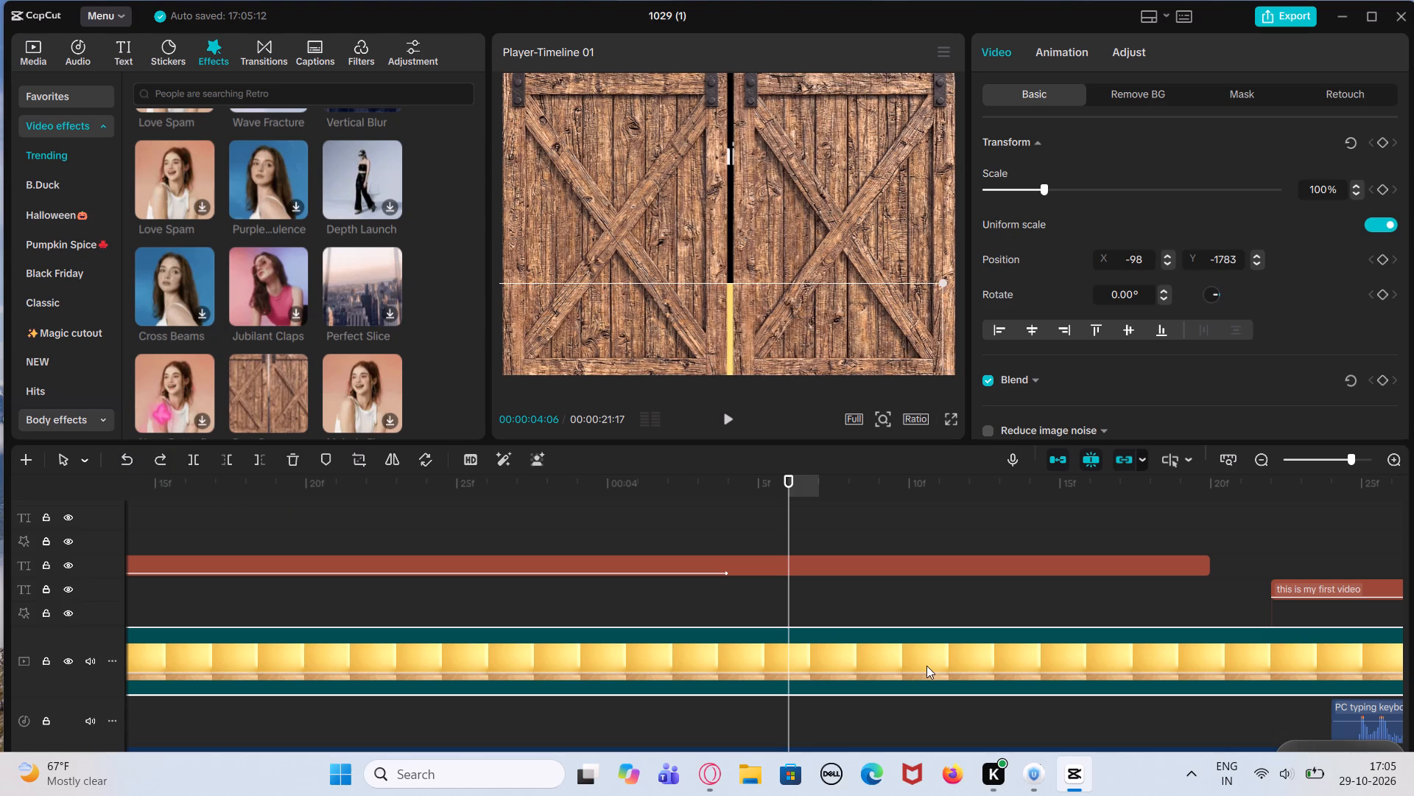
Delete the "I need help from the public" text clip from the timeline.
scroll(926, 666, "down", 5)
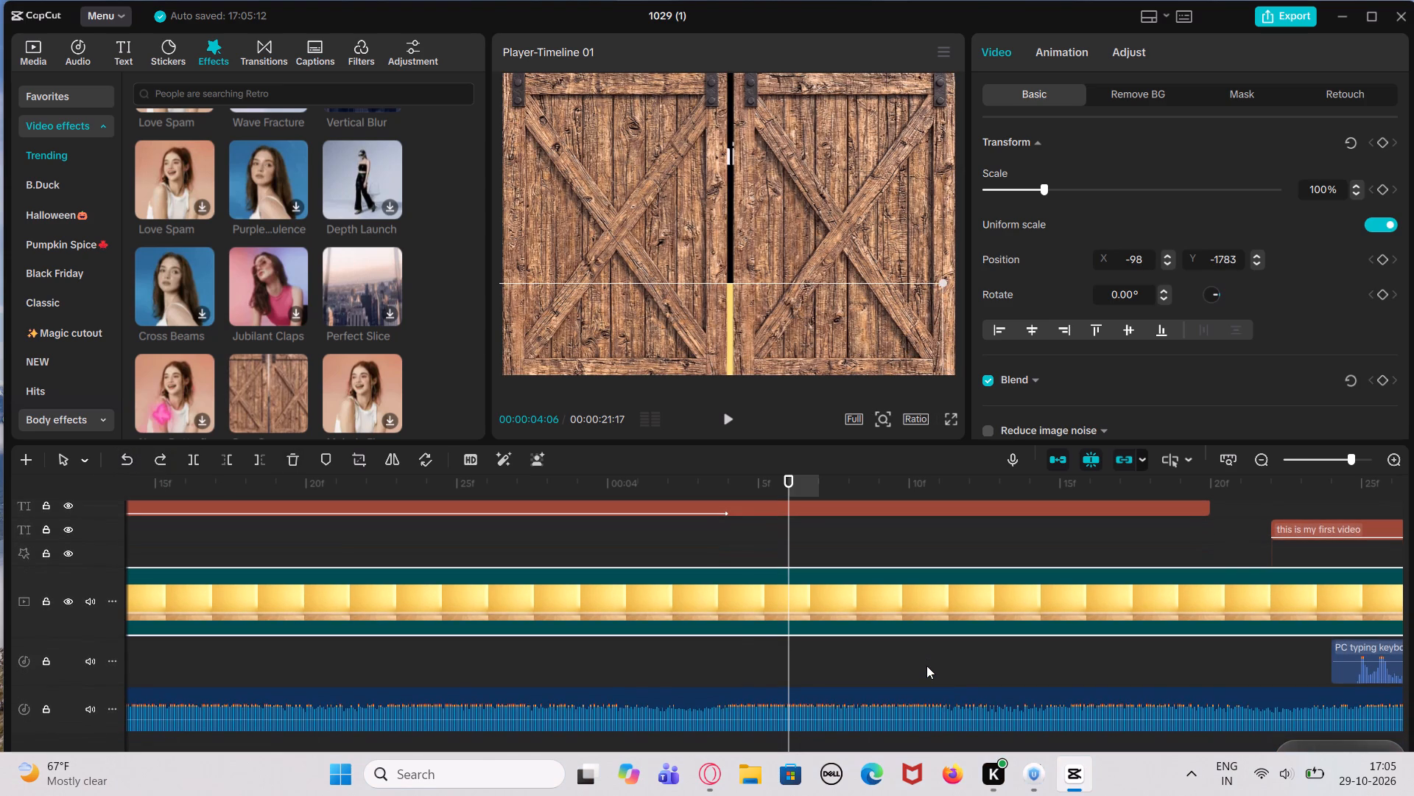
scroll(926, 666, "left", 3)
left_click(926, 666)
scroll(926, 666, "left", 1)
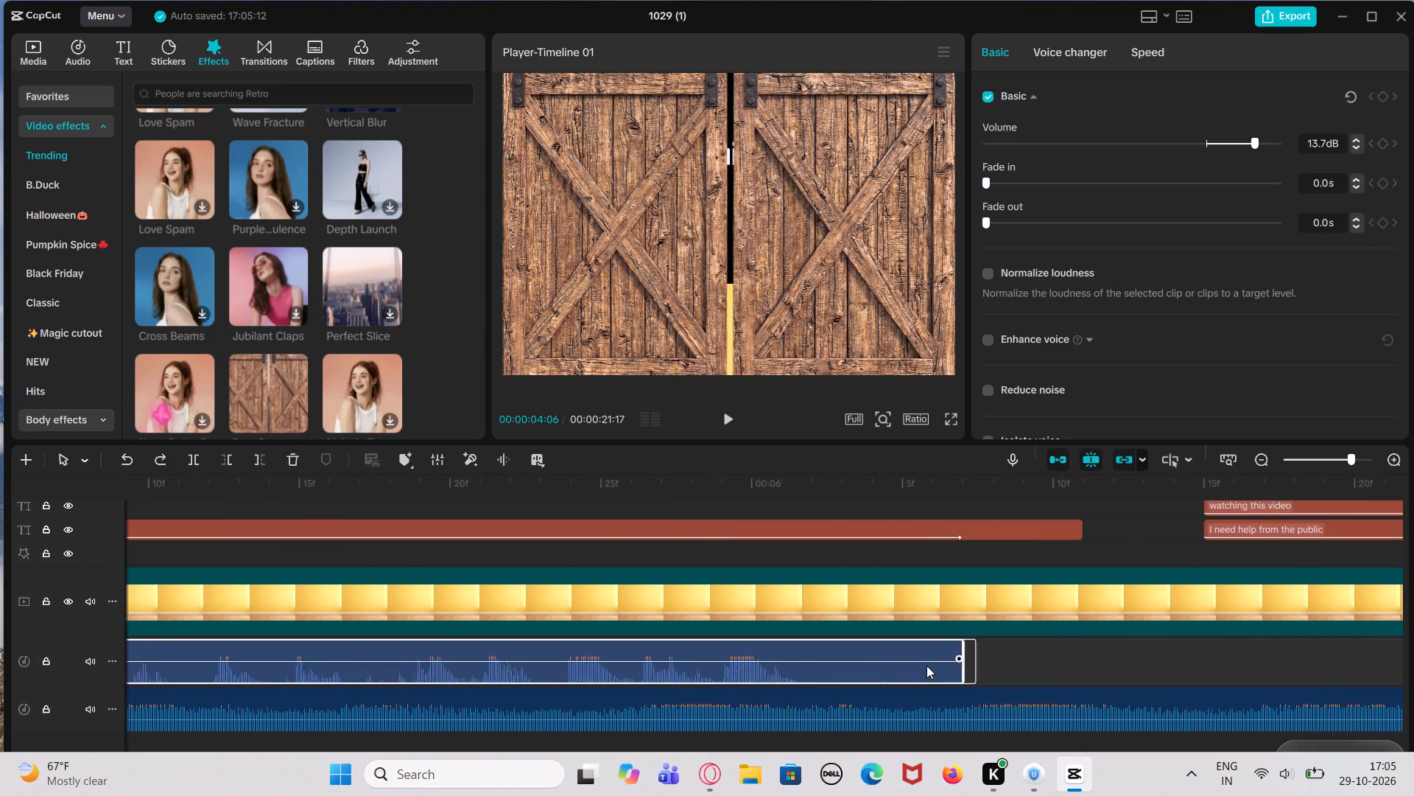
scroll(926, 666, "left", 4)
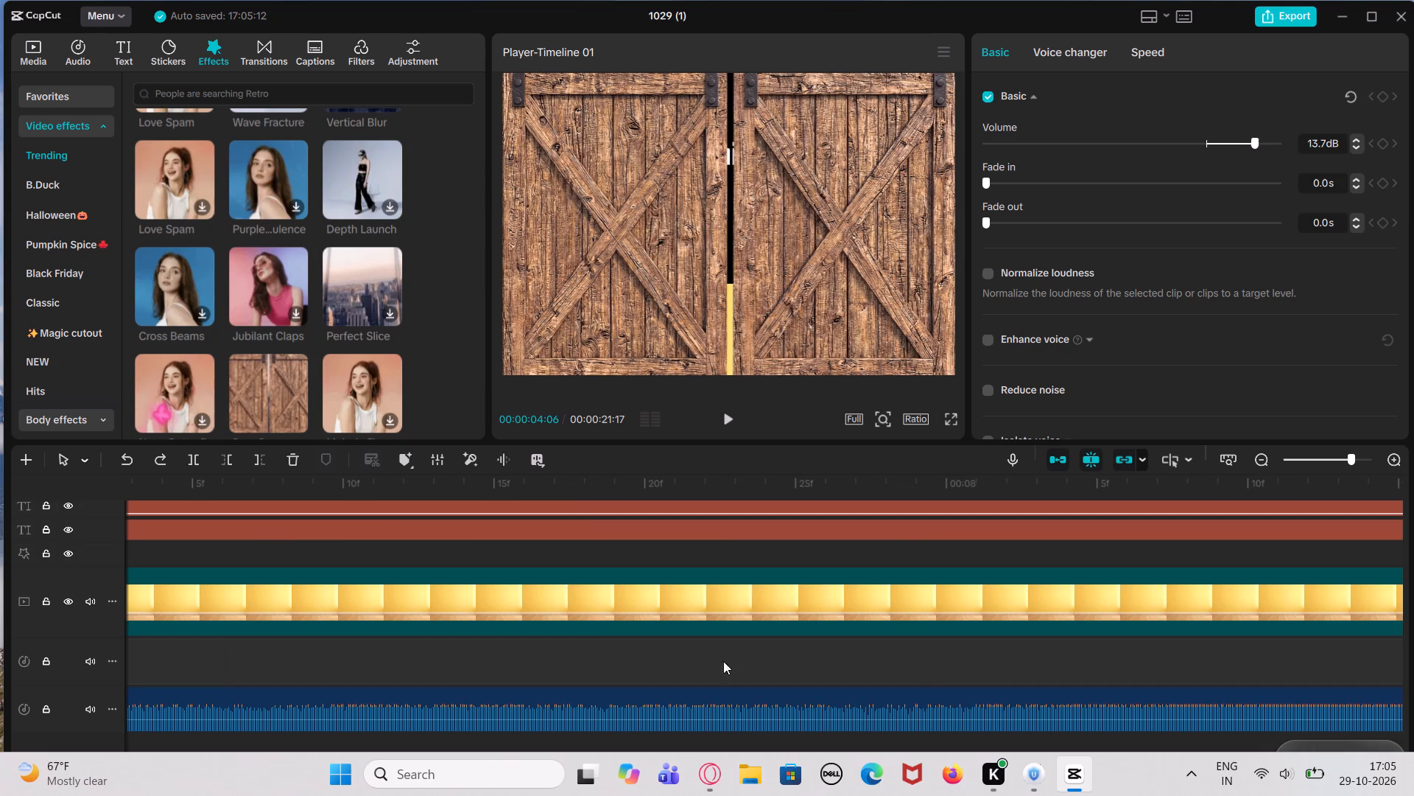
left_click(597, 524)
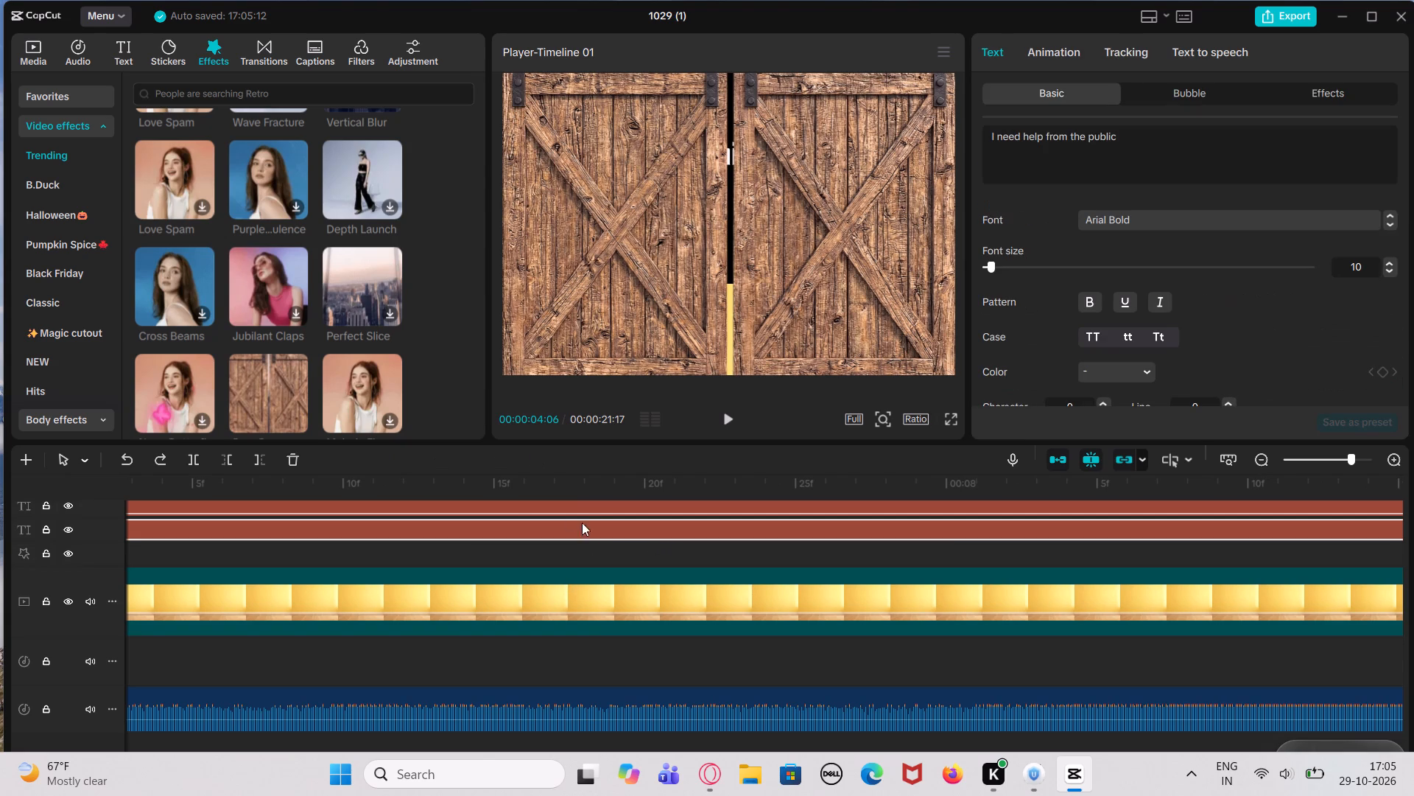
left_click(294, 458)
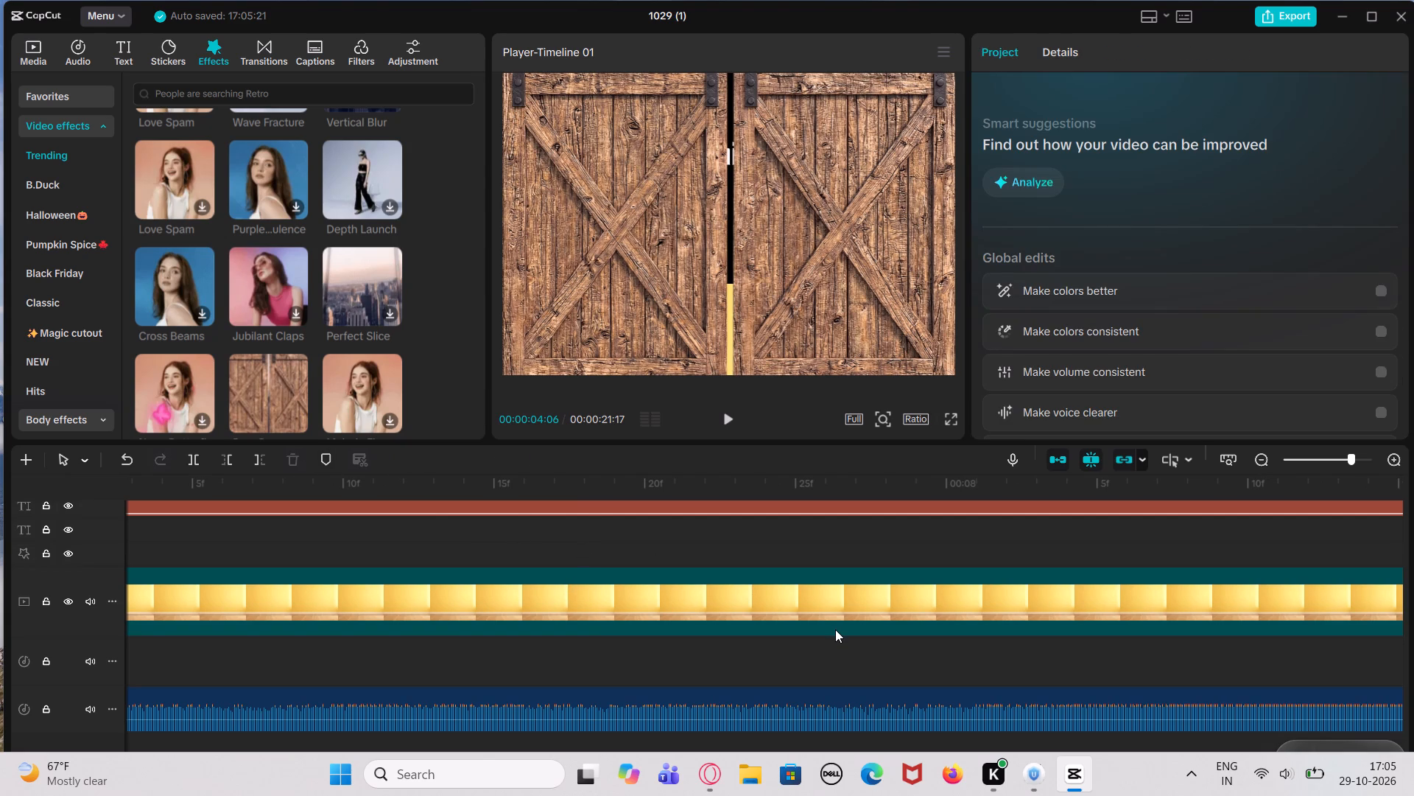
Undo the recent edits back to before the Acid Burn Down and Barn Doors effects were added, keeping Analog Damage.
scroll(835, 629, "left", 7)
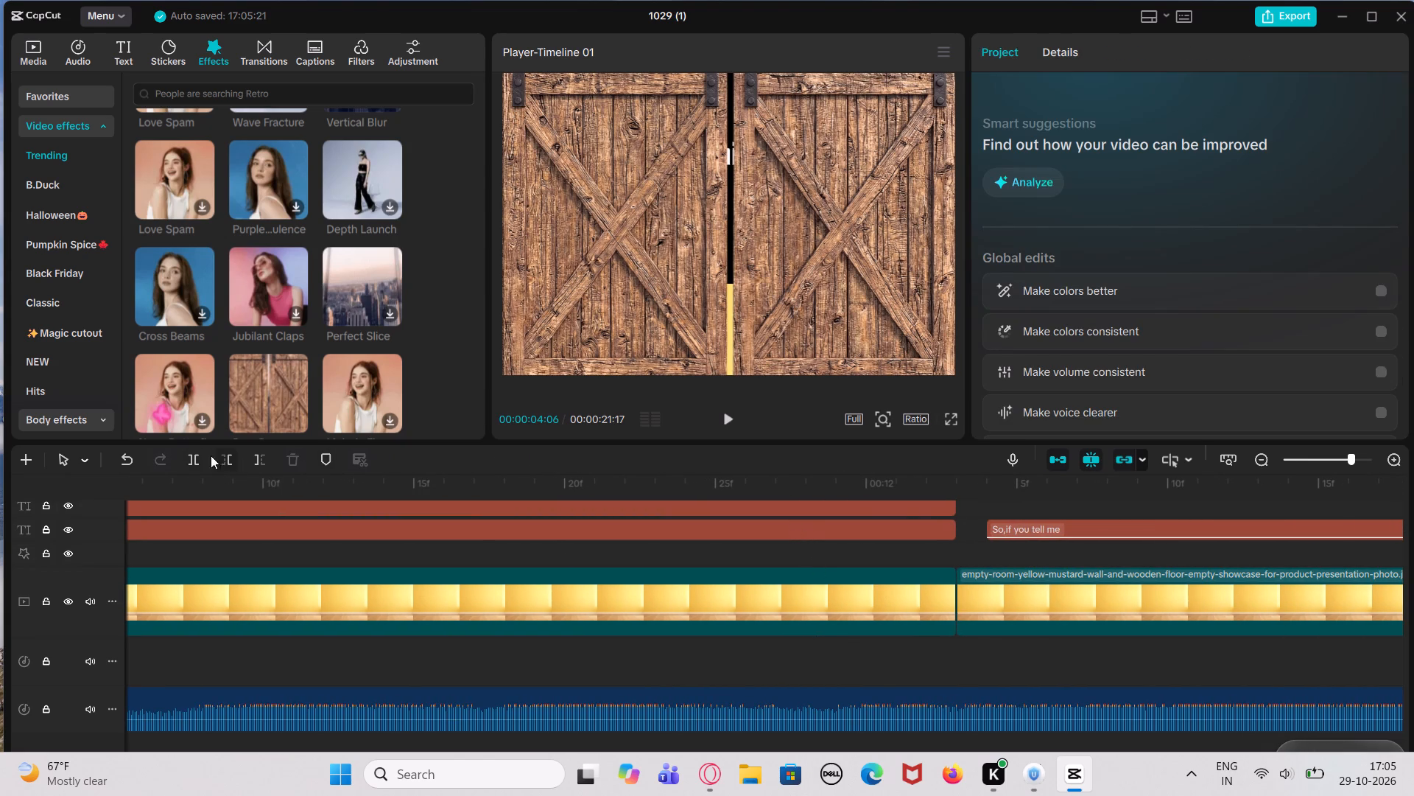
triple_click(128, 461)
left_click(128, 461)
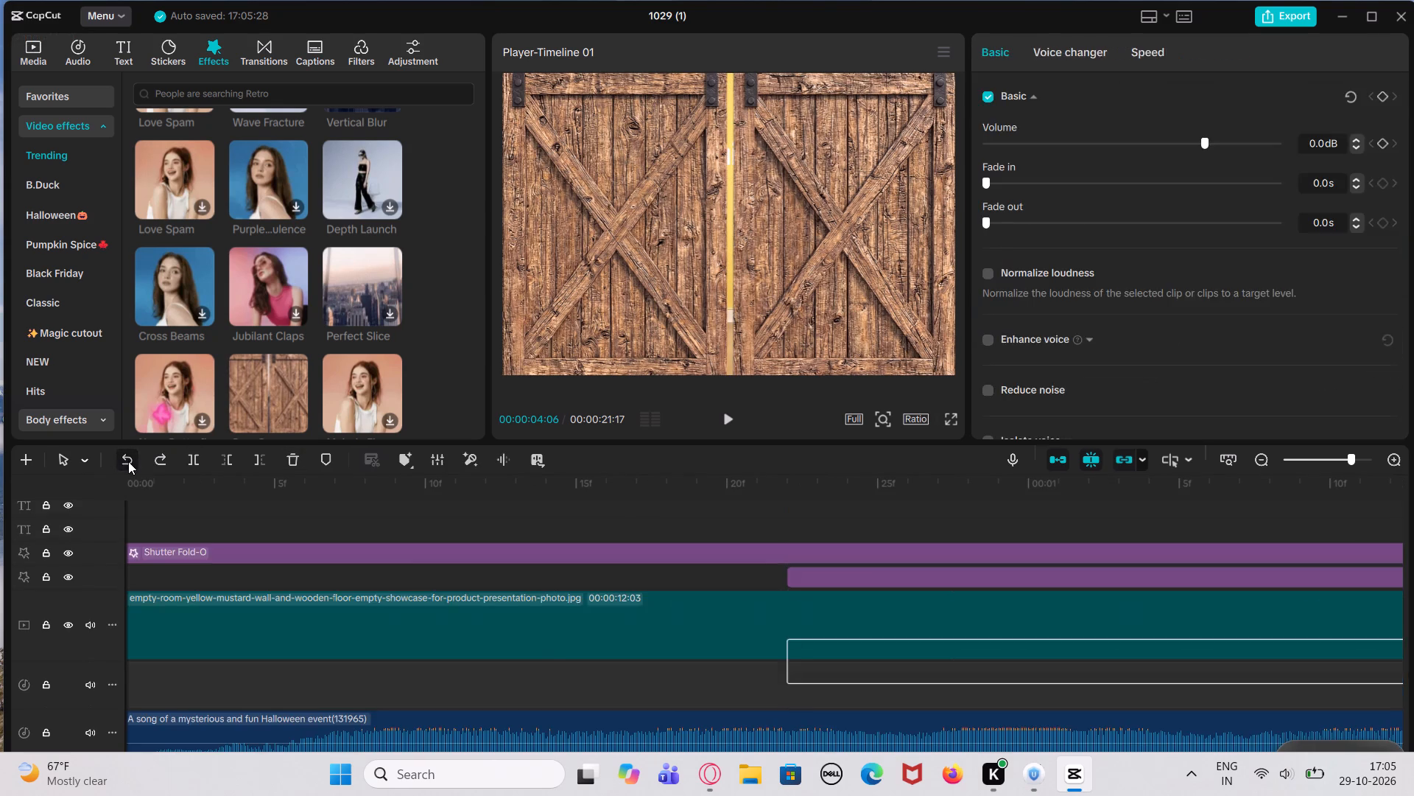
left_click(128, 461)
double_click(128, 461)
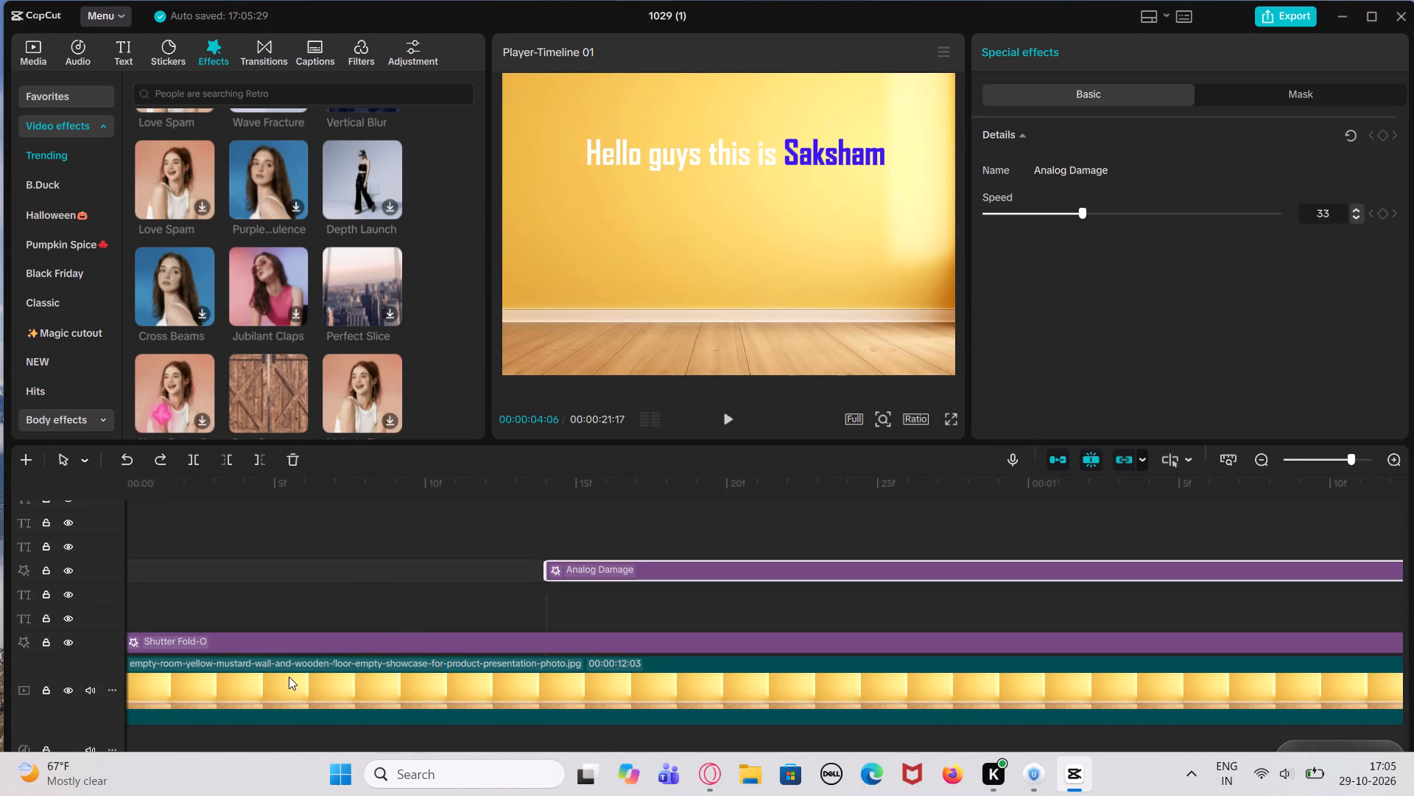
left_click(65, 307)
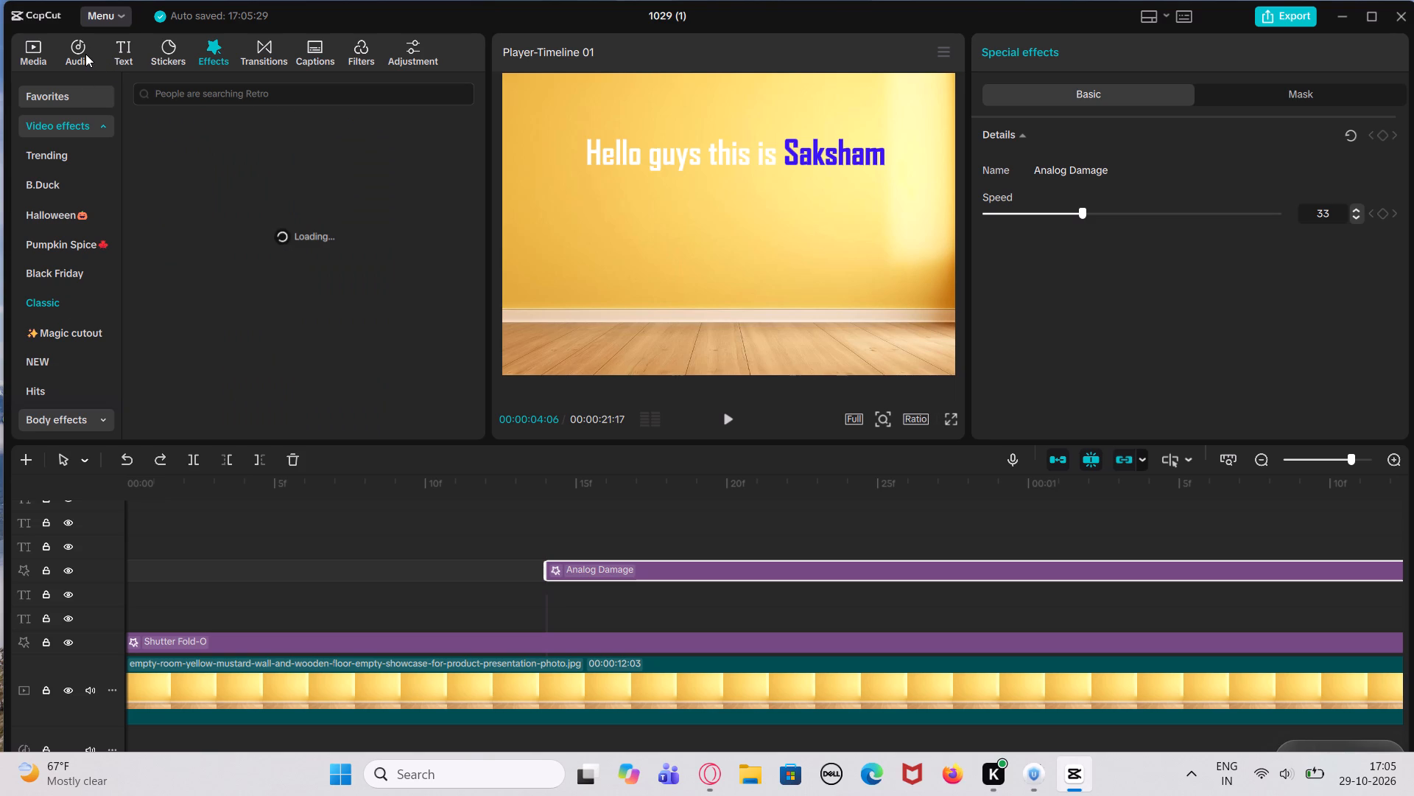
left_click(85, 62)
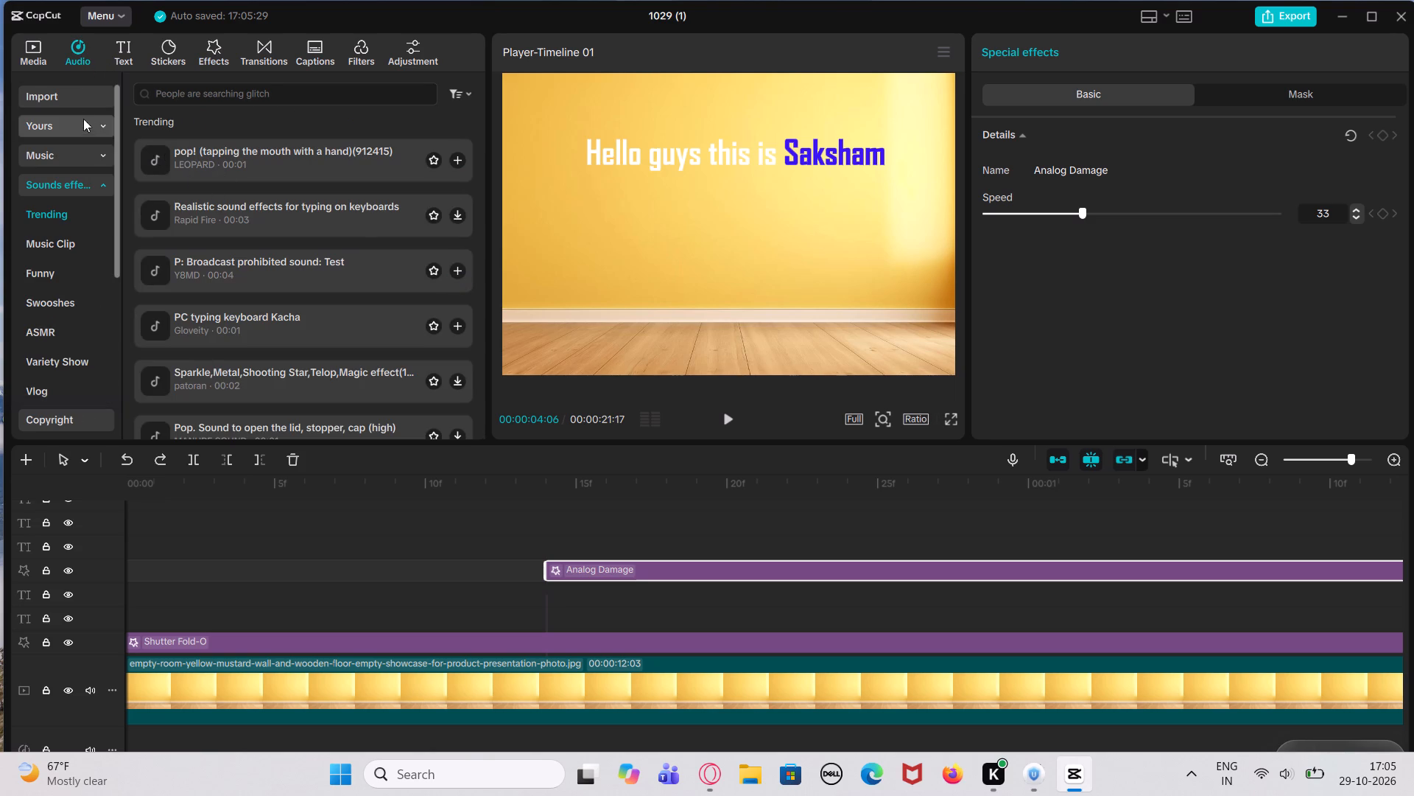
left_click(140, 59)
Add the frowning white skull sticker from the Trending stickers to the timeline, starting about one frame in.
left_click(166, 57)
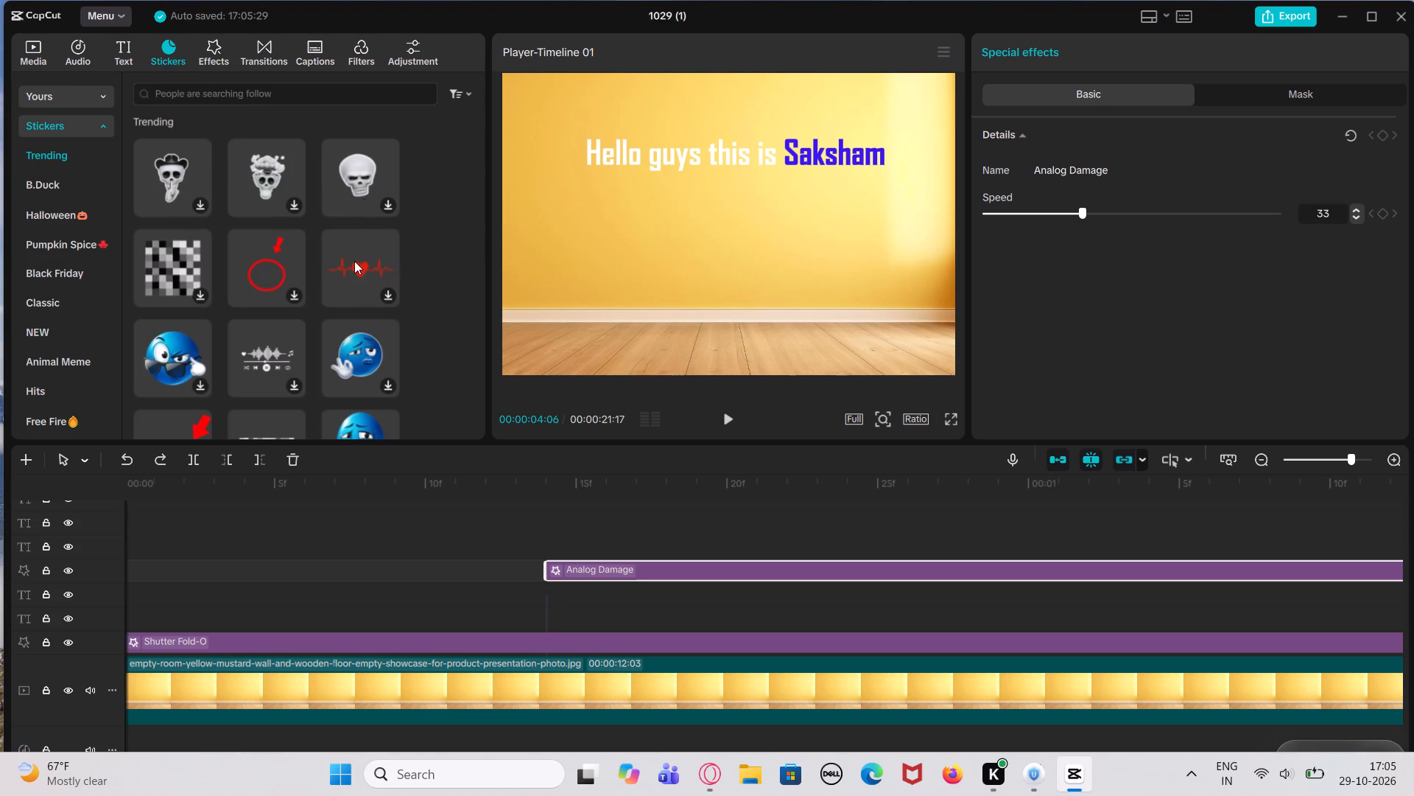
left_click(365, 195)
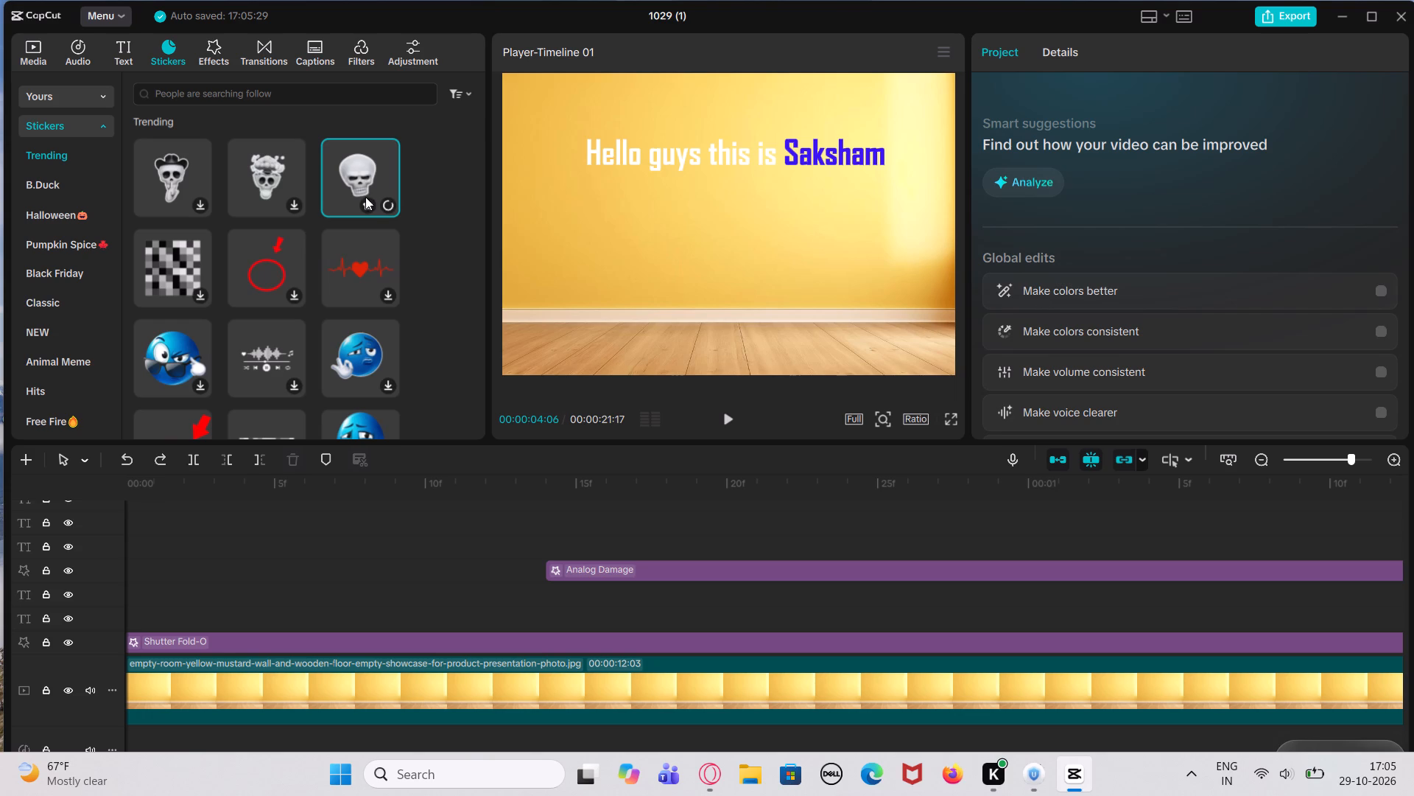
left_click_drag(355, 172, 625, 254)
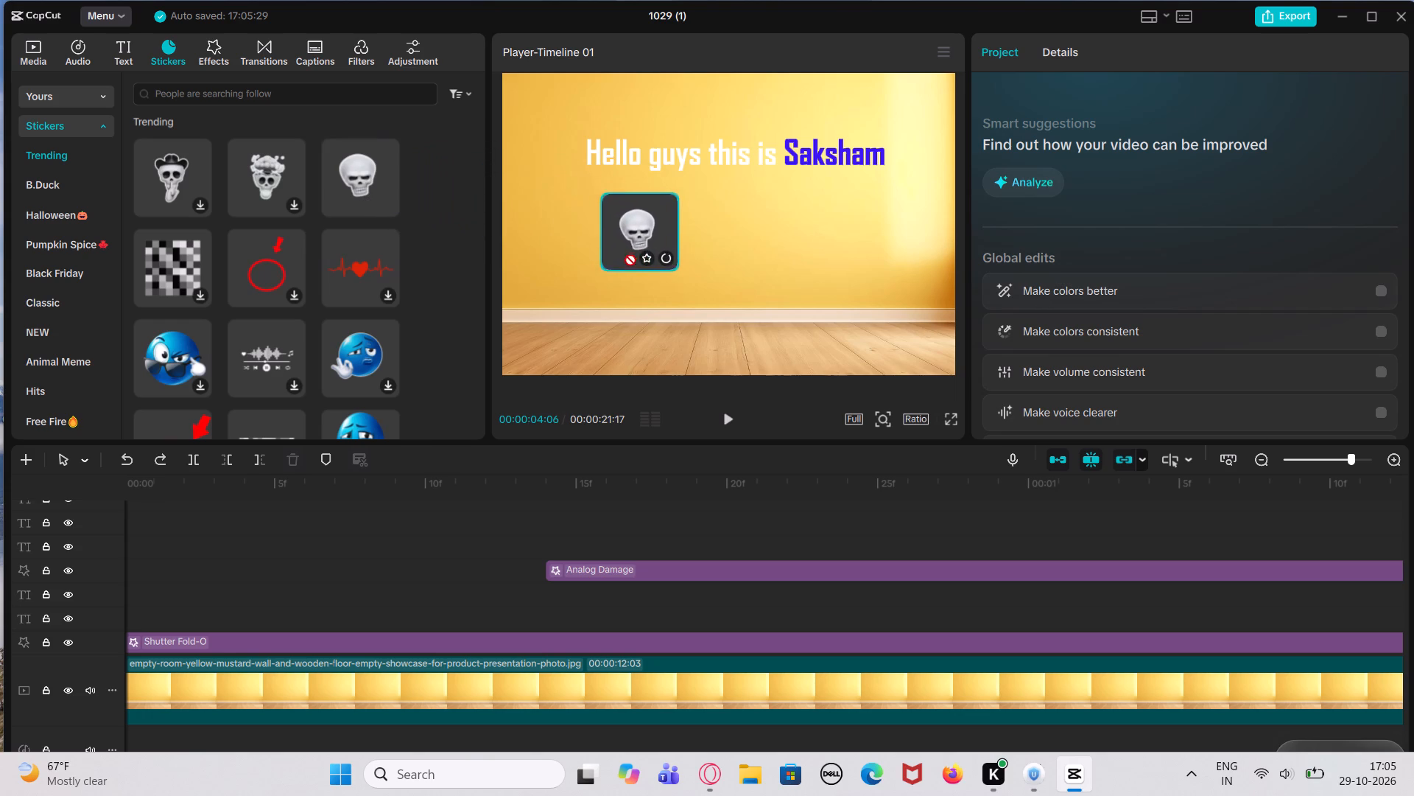
left_click_drag(625, 254, 627, 255)
left_click_drag(349, 176, 142, 598)
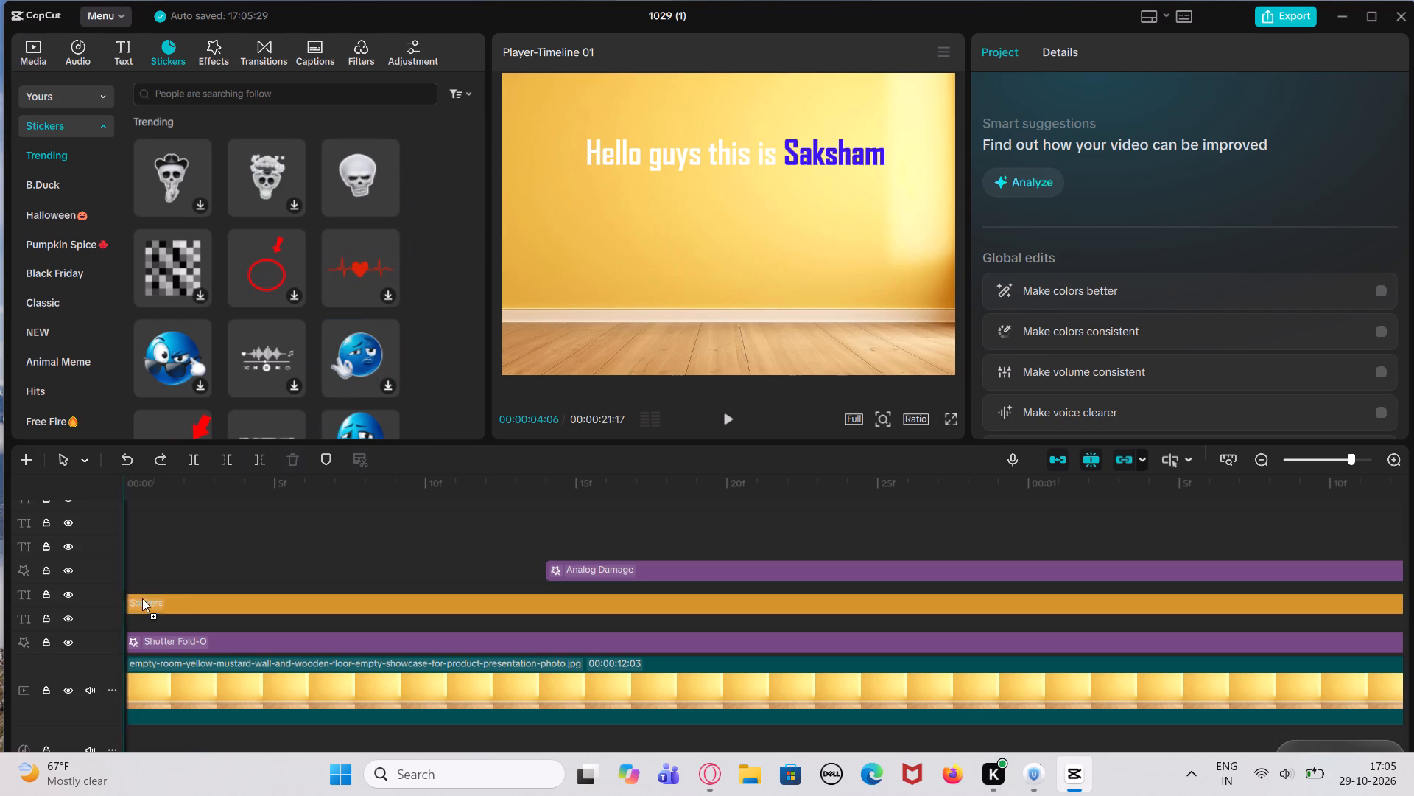
left_click_drag(142, 598, 147, 607)
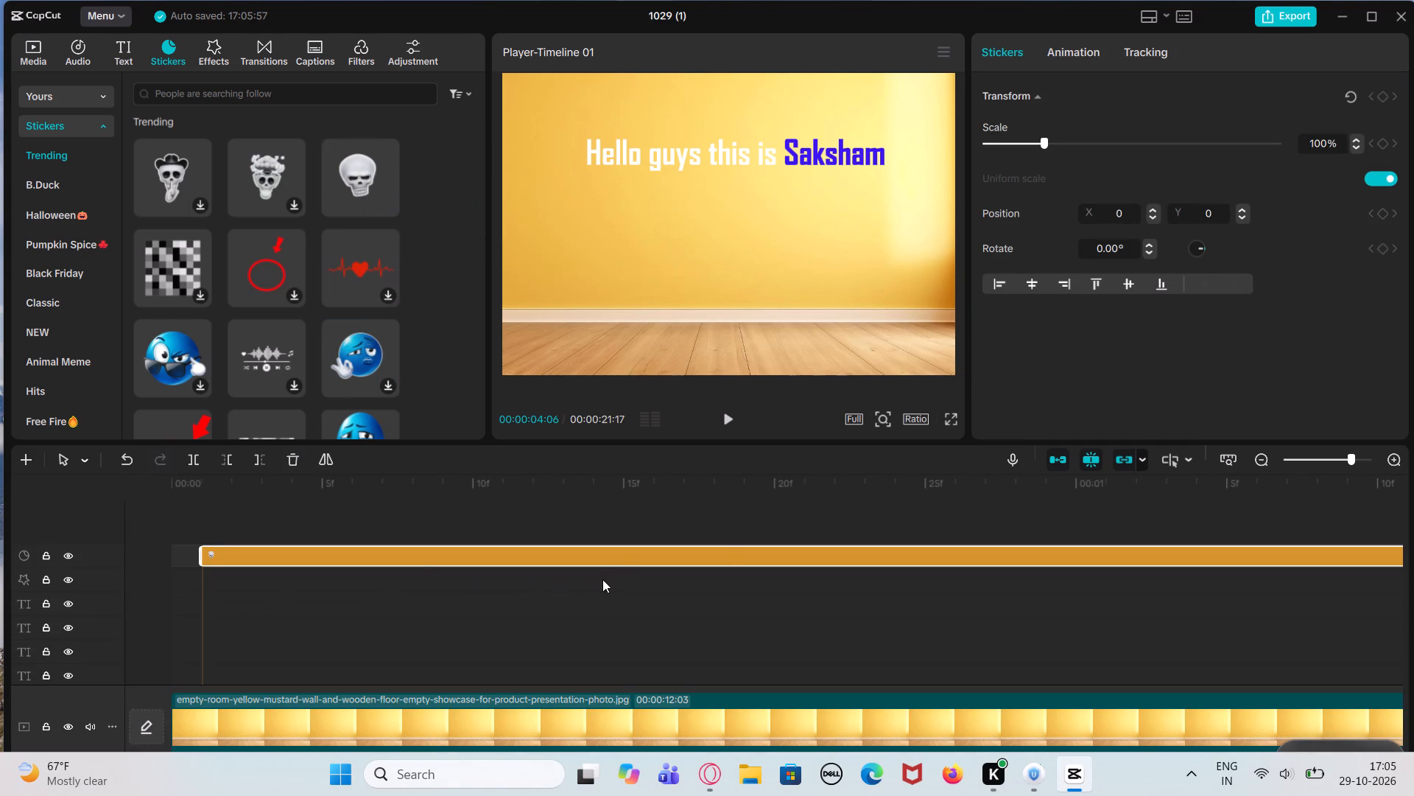
Review how the skull sticker looks over the opening effects, from 00:00:00:24 through to the "Hello guys this is Saksham" text.
left_click(727, 548)
left_click(887, 590)
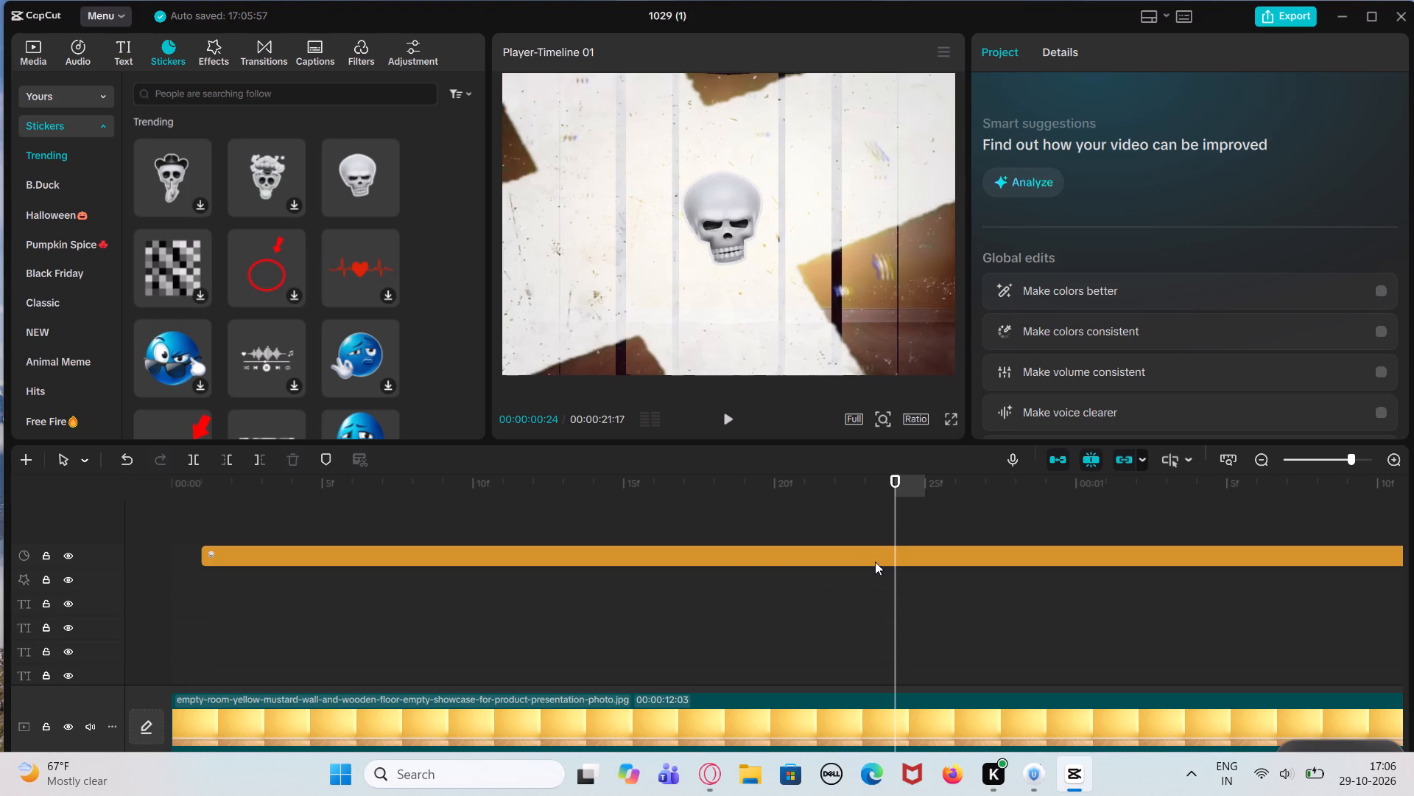
left_click(866, 556)
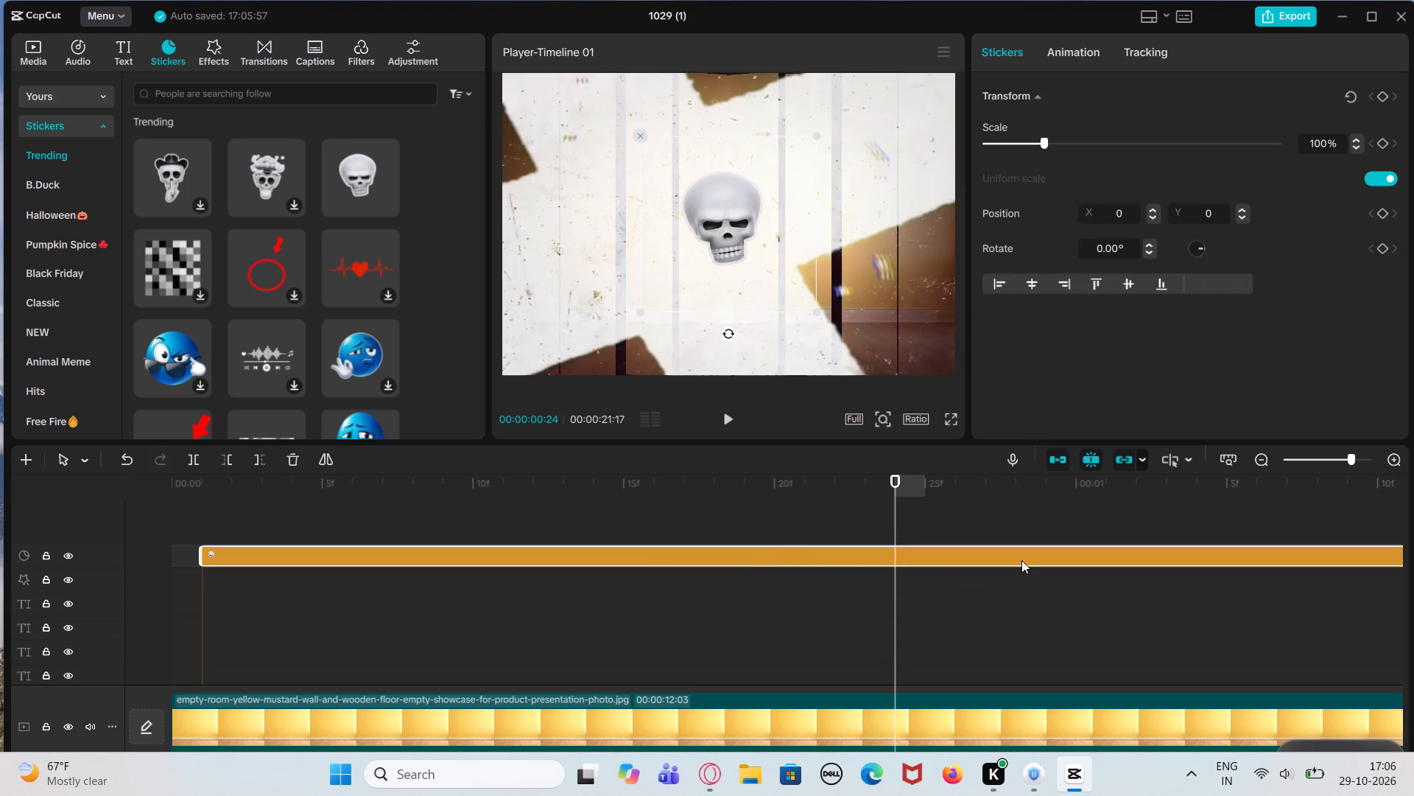
left_click(1021, 560)
left_click(1006, 546)
left_click(1172, 630)
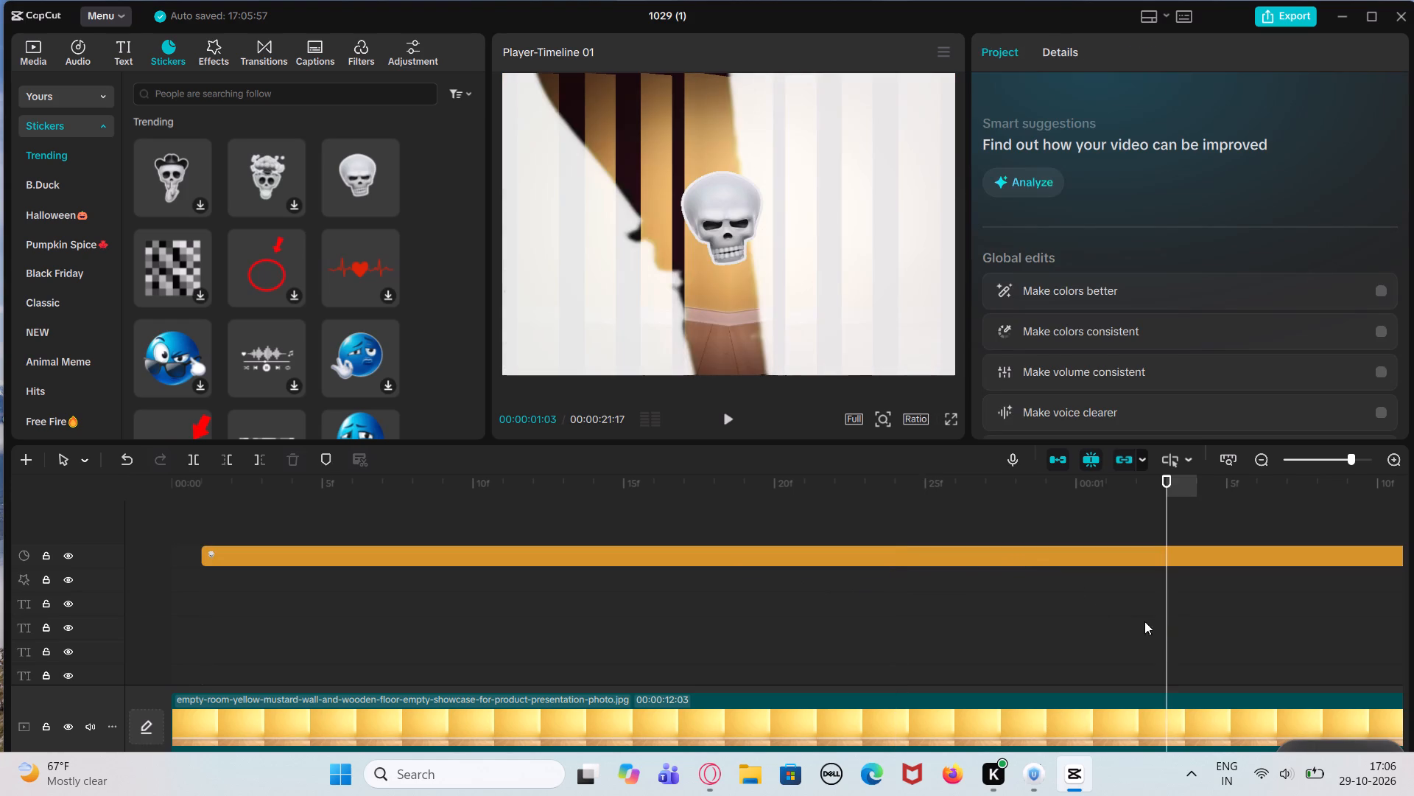
left_click(1289, 633)
left_click(1367, 629)
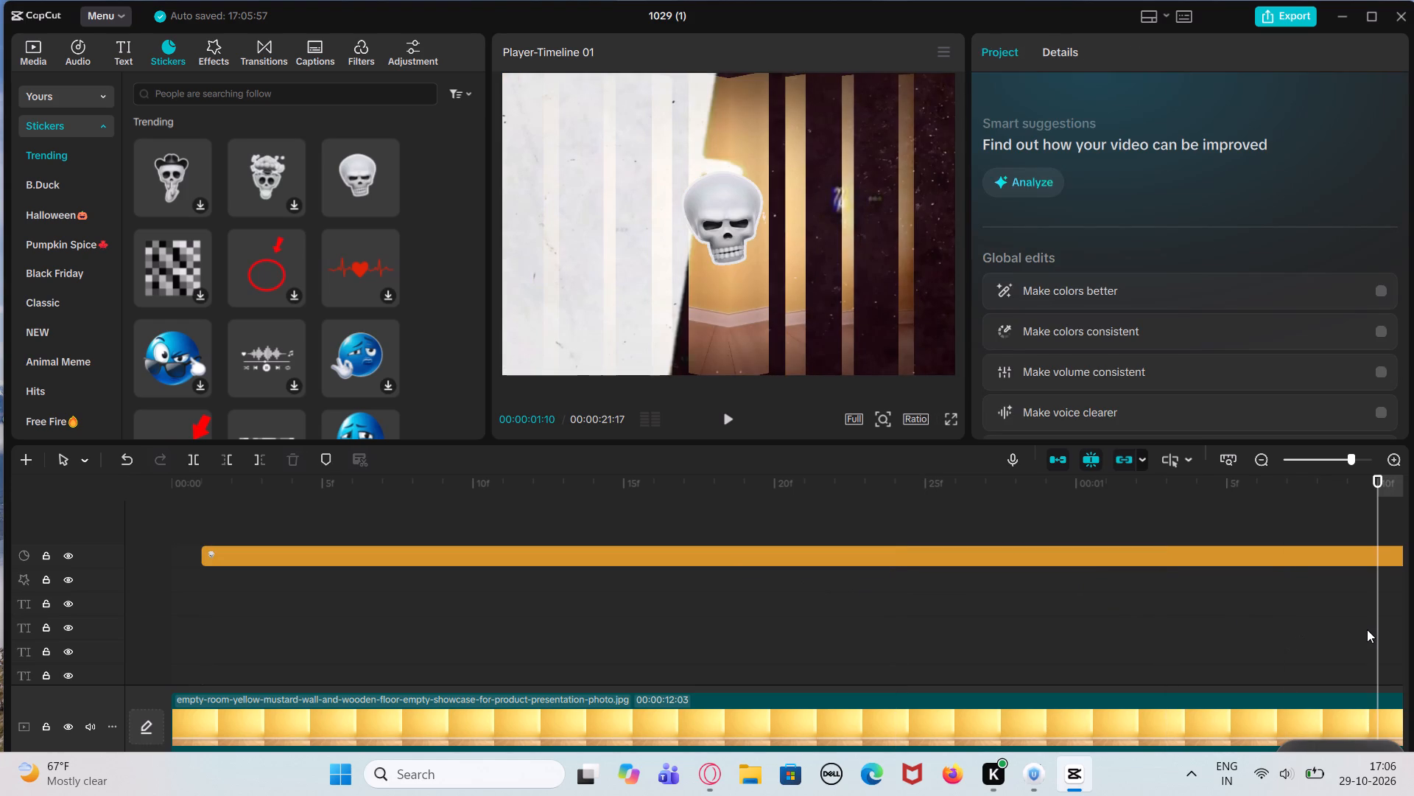
scroll(1367, 629, "left", 2)
left_click(1304, 632)
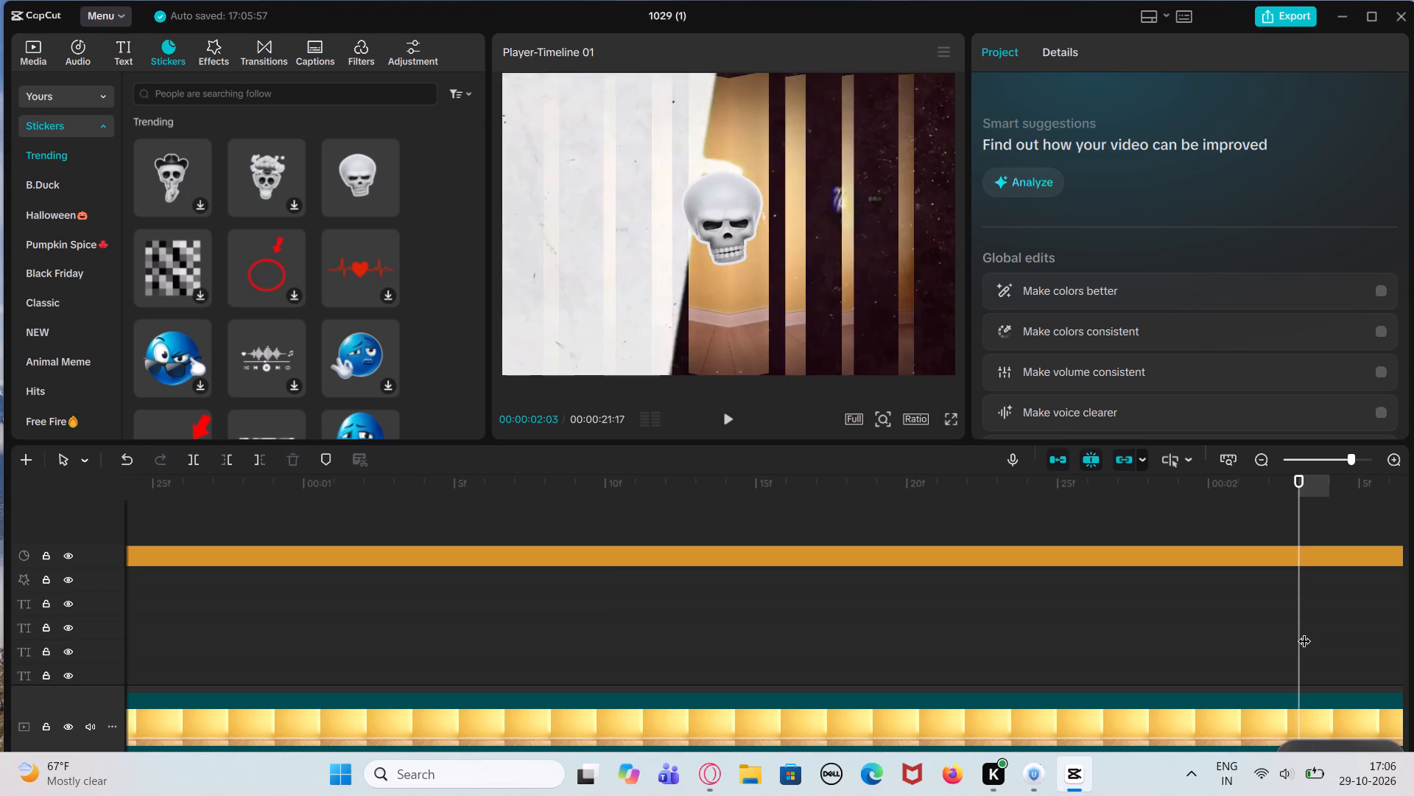
left_click(1373, 632)
scroll(1373, 632, "left", 2)
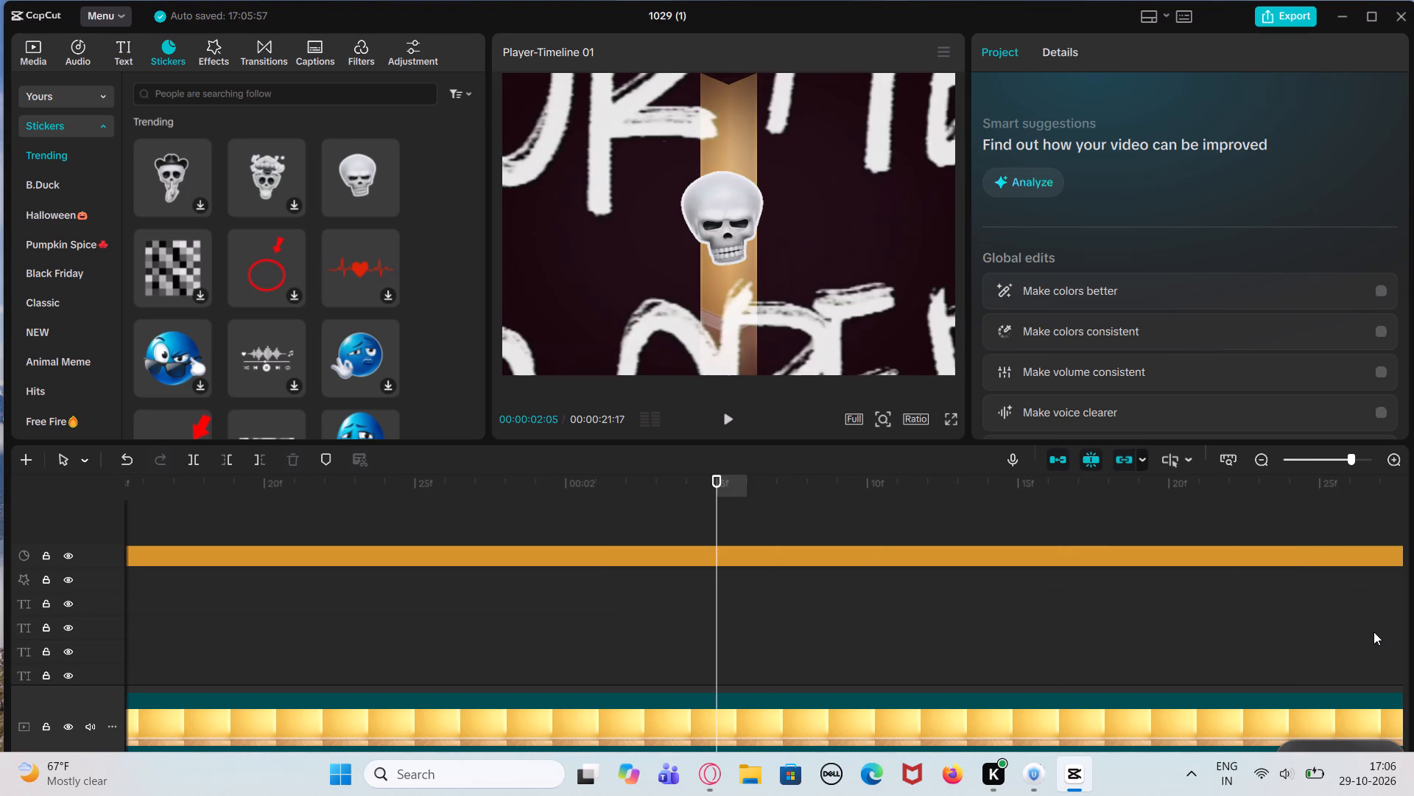
left_click(1373, 632)
left_click(1407, 645)
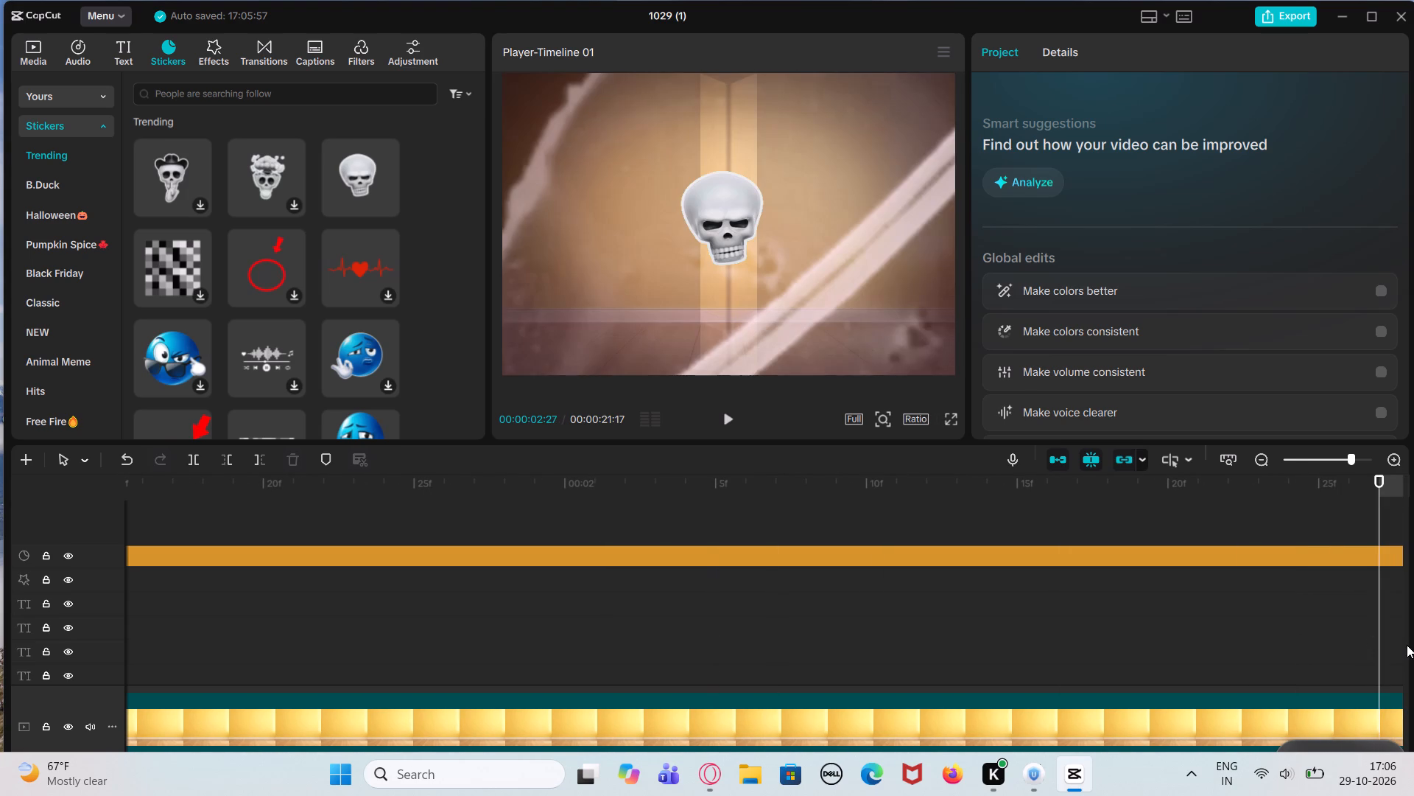
scroll(1407, 645, "left", 3)
scroll(1257, 674, "left", 4)
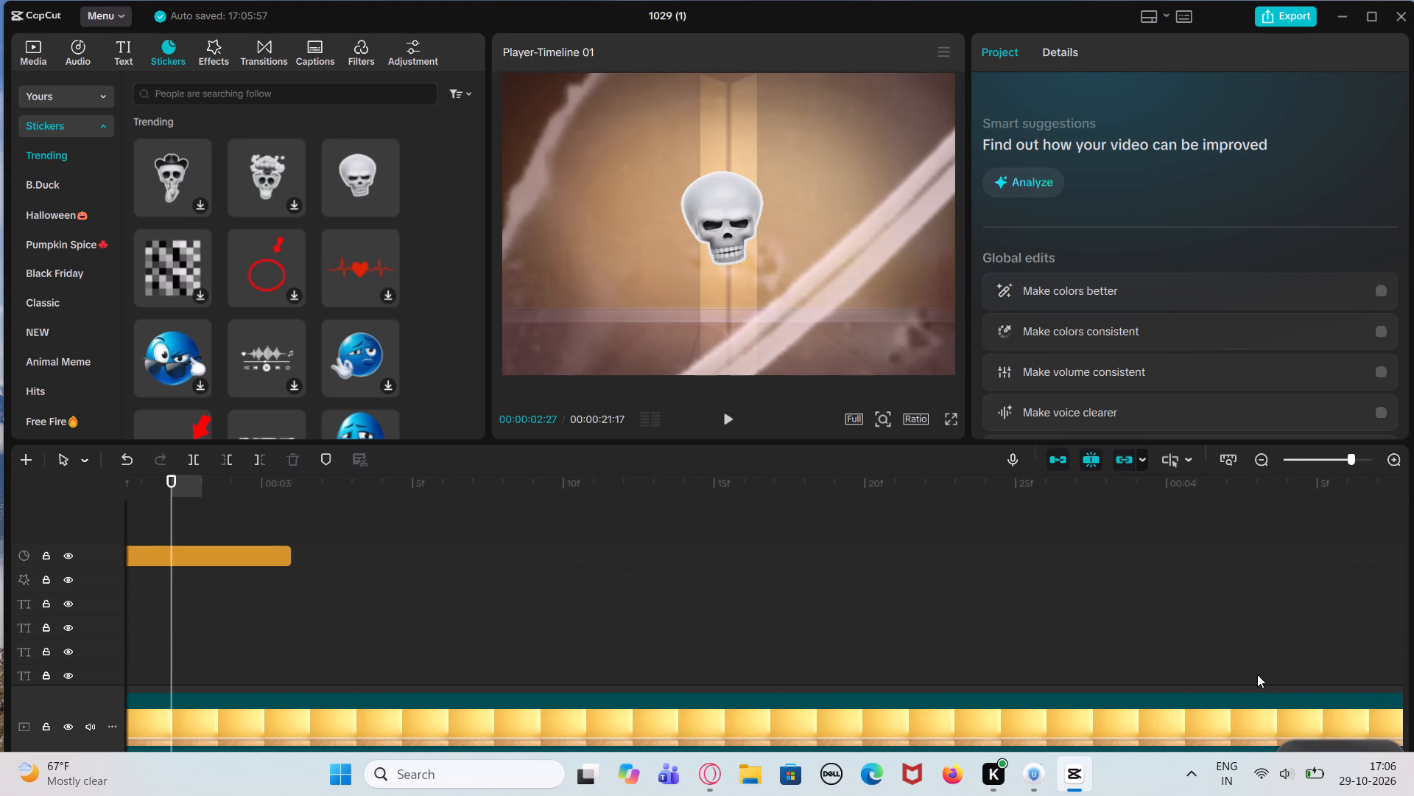
left_click(242, 580)
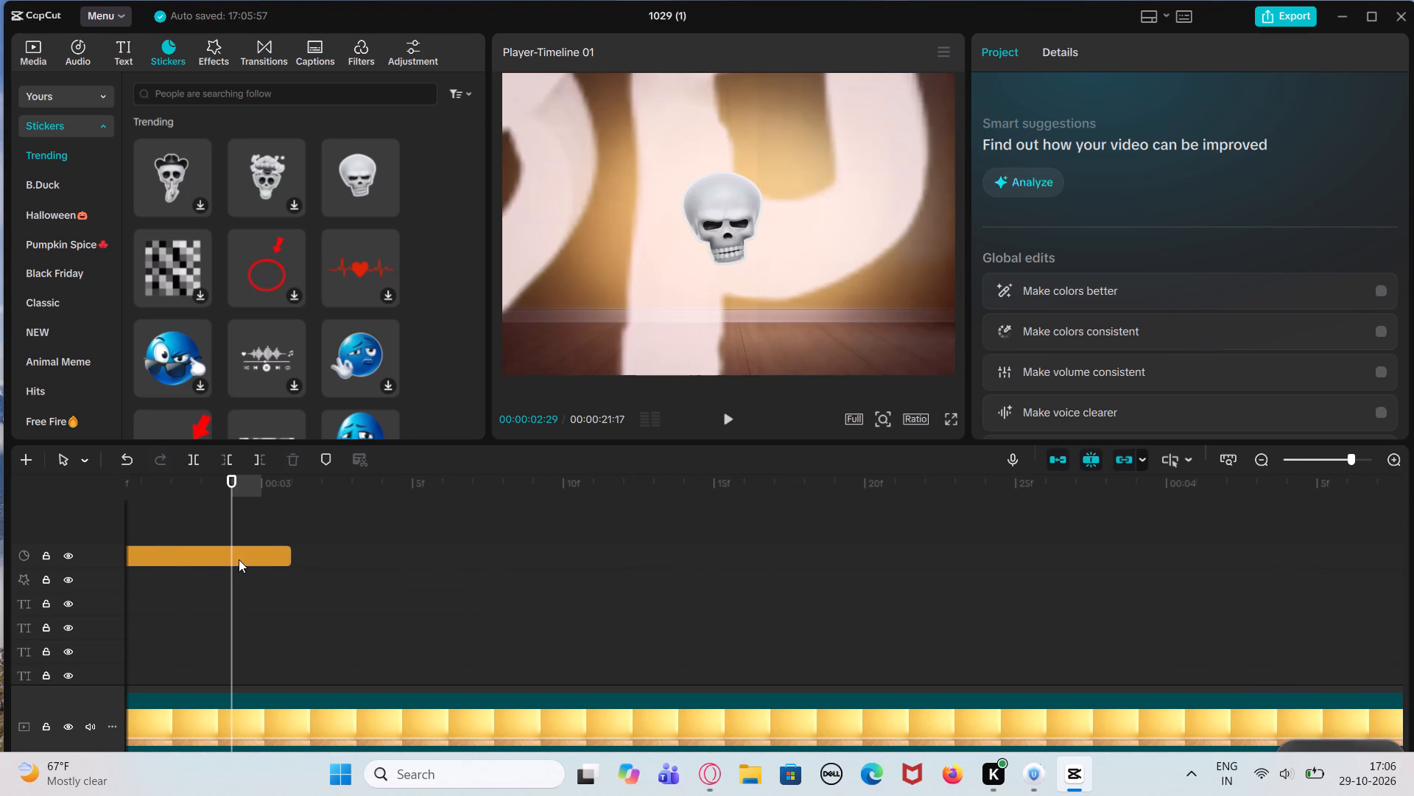
left_click(239, 559)
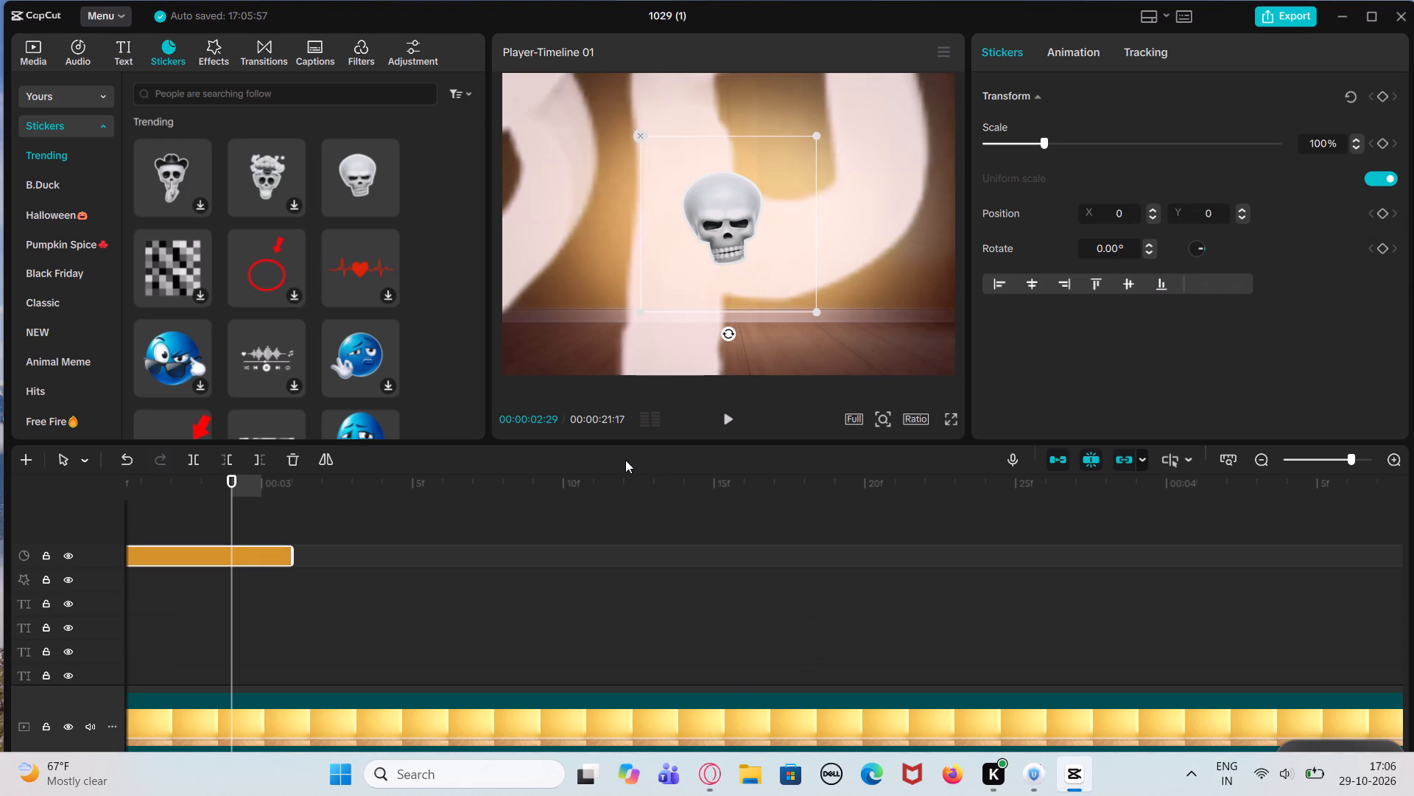
scroll(616, 541, "right", 1)
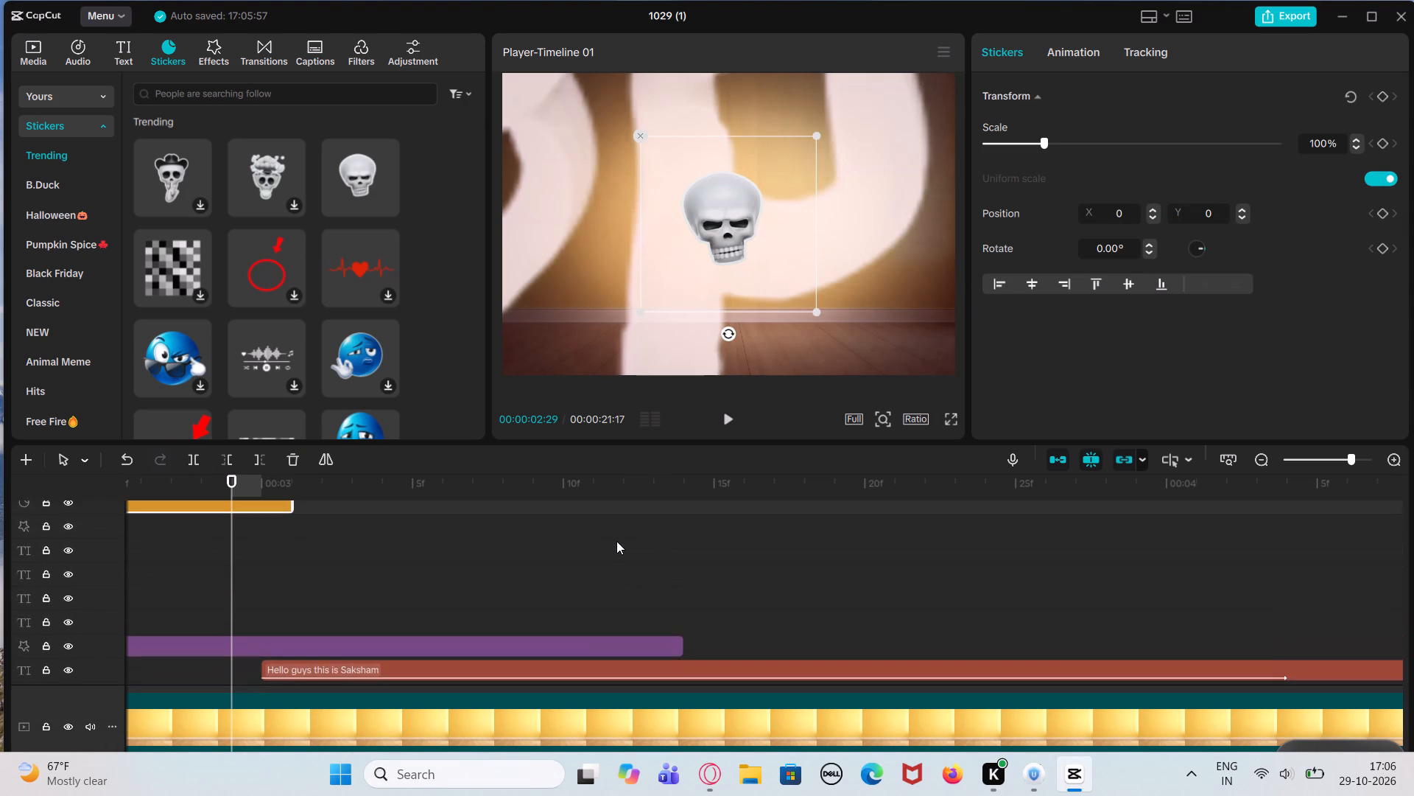
scroll(616, 541, "right", 1)
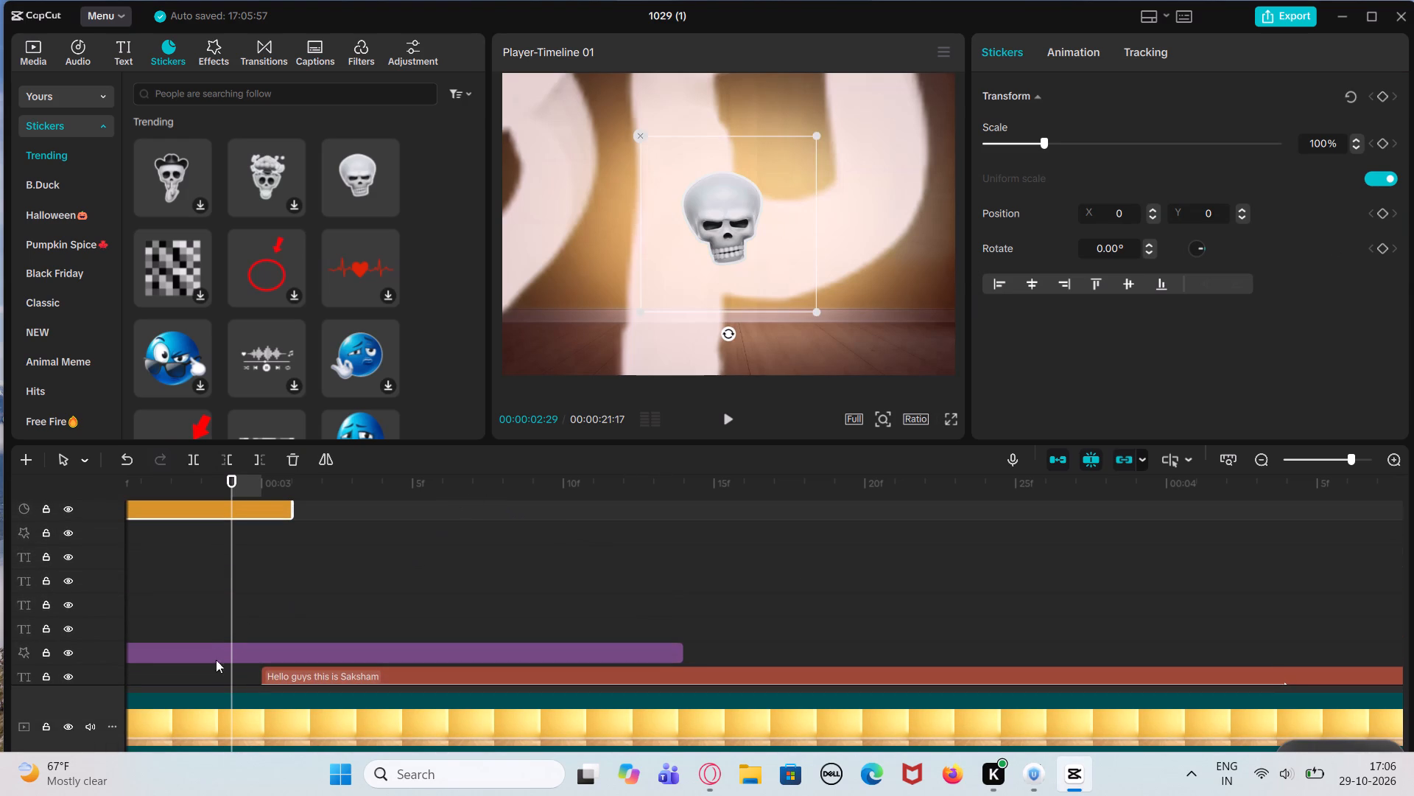
left_click(729, 417)
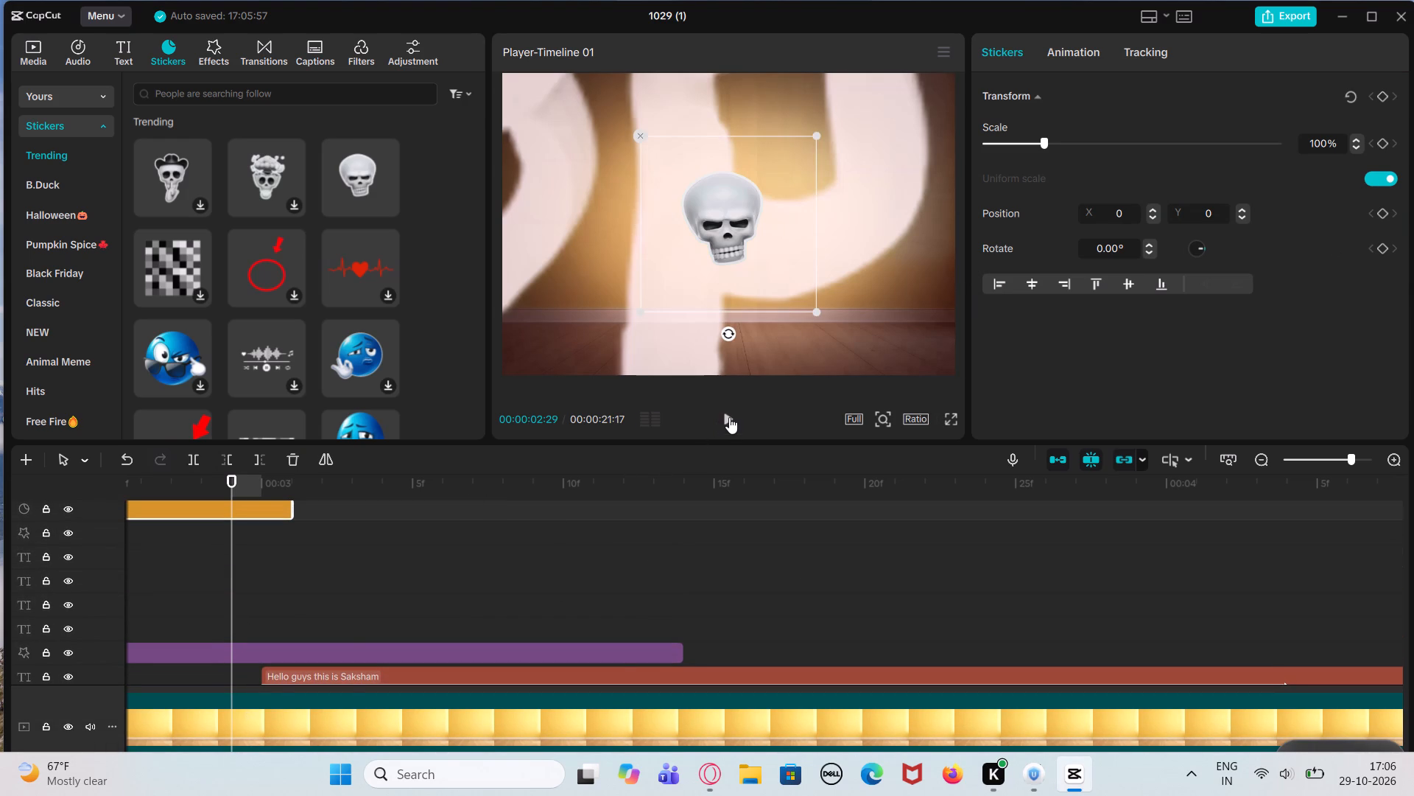
triple_click(729, 417)
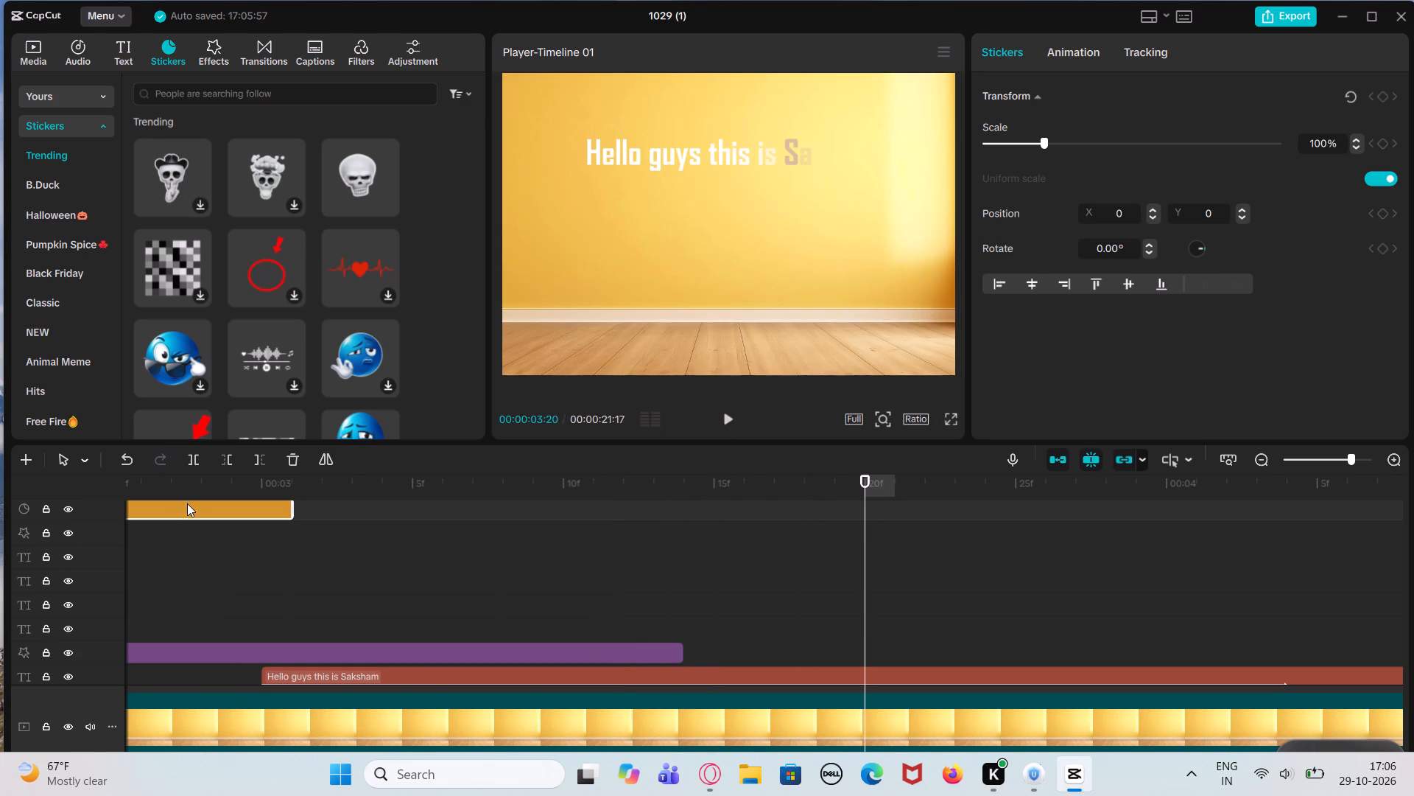
Shift the skull sticker clip later to end at about 00:00:04:05 and place the skull at X -109, Y -273 in the preview.
left_click_drag(192, 509, 1228, 587)
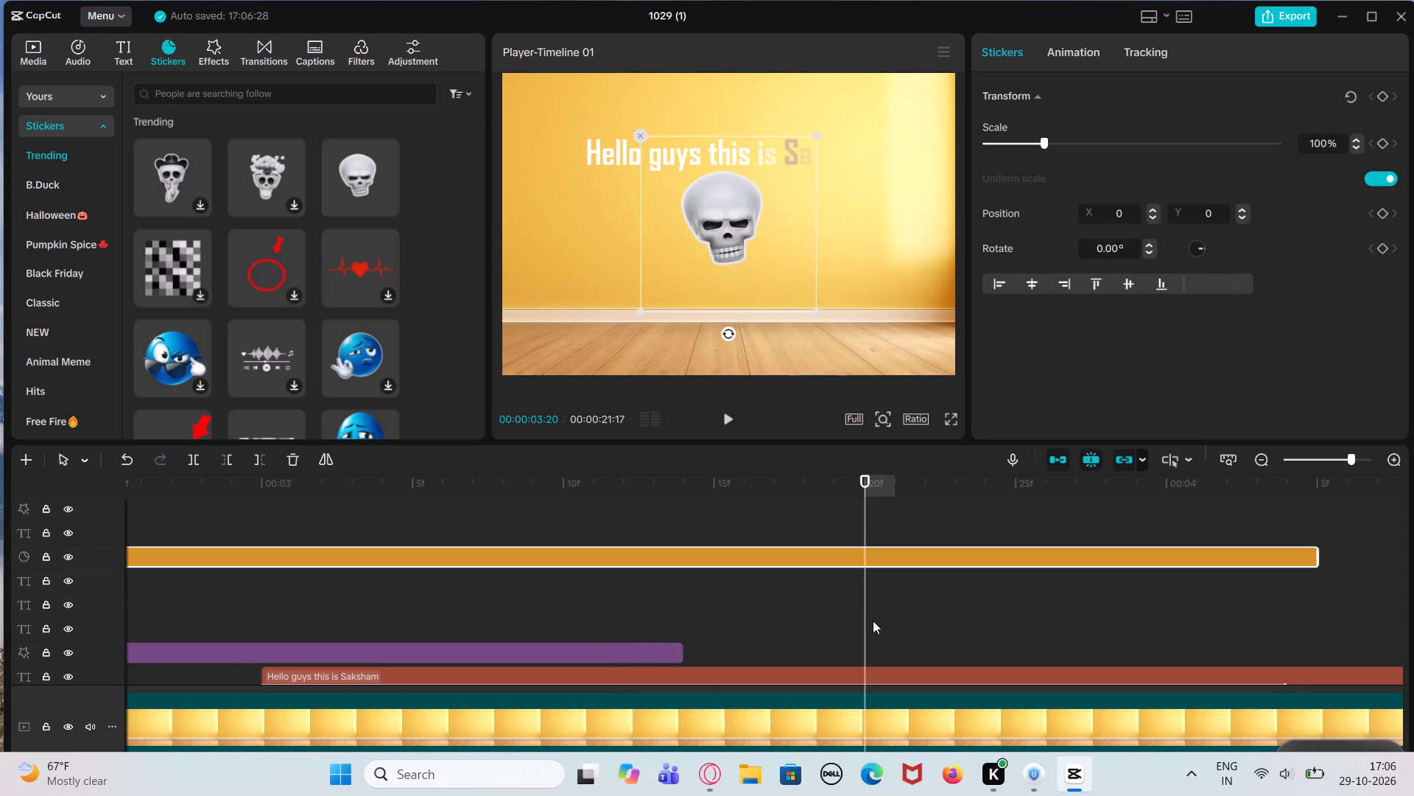
left_click_drag(741, 212, 728, 245)
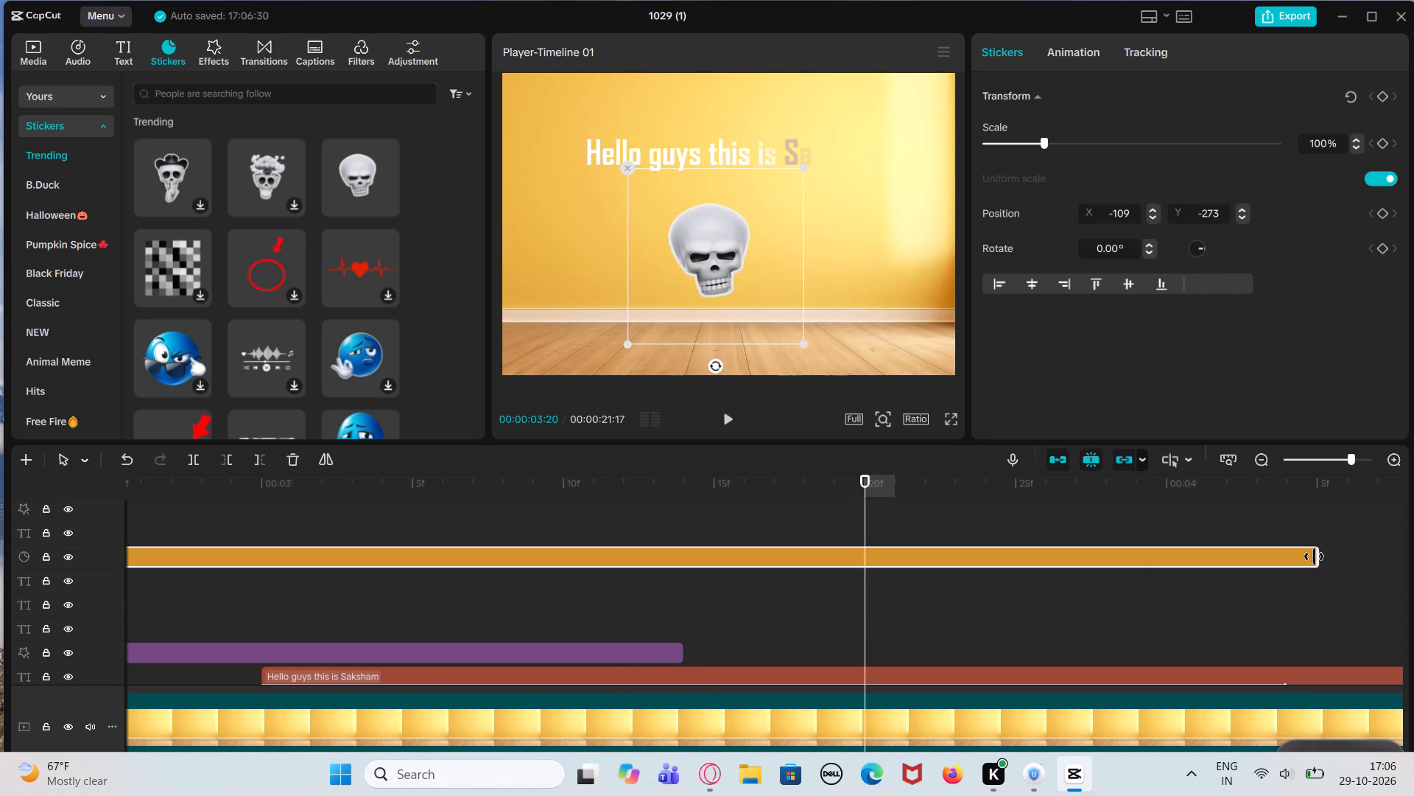
Extend the end of the skull sticker clip to 00:00:04:17, where the Mercury Leak effect begins.
left_click_drag(1315, 557, 1413, 595)
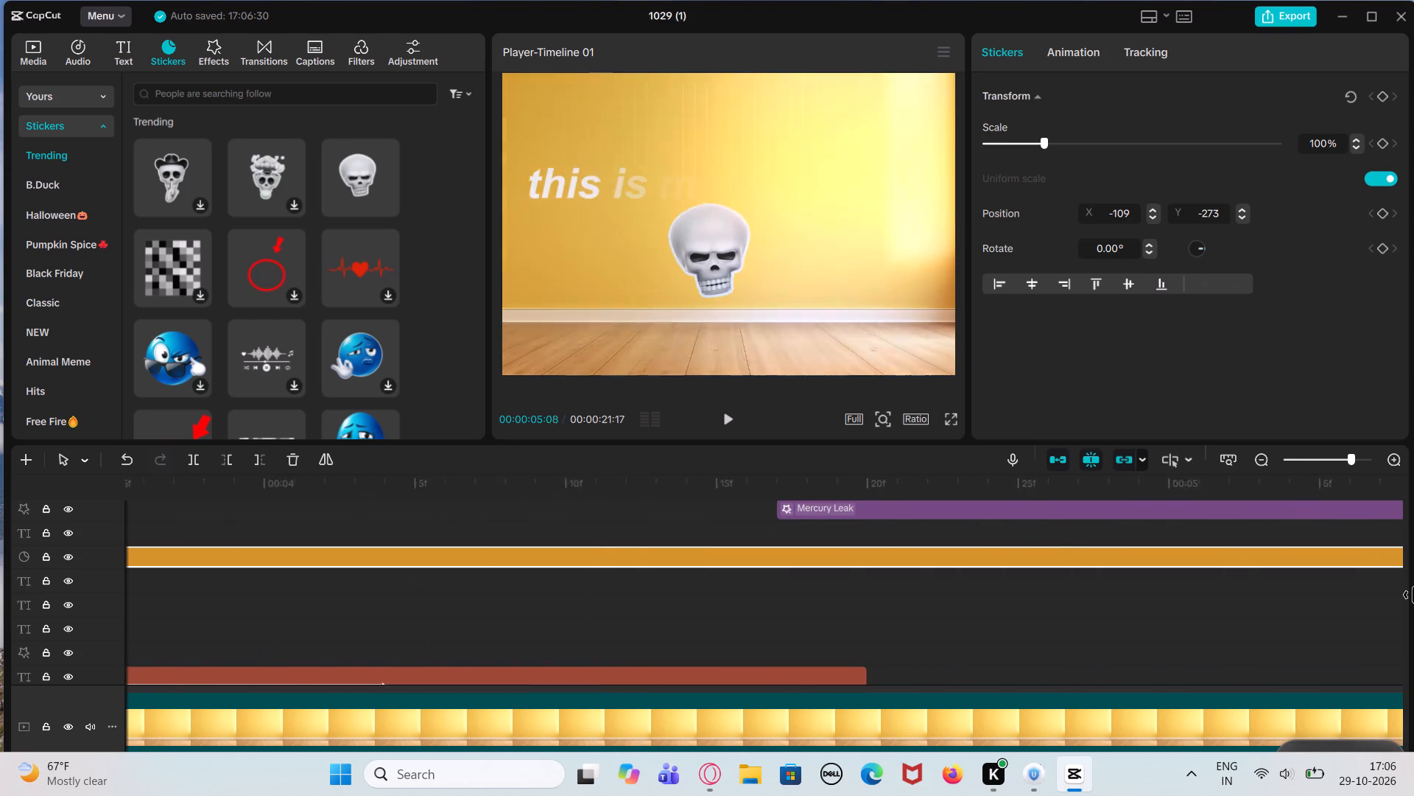
left_click_drag(1413, 595, 608, 580)
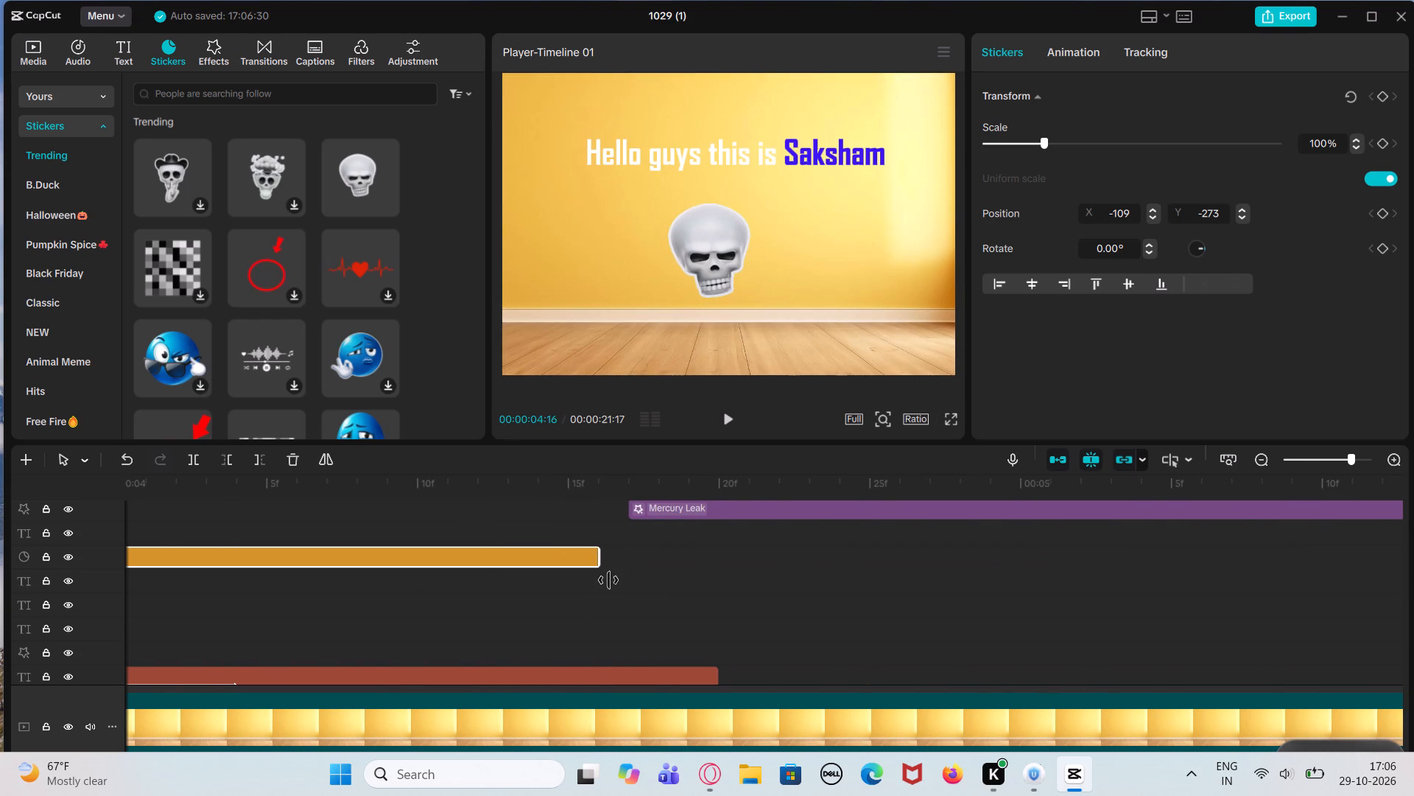
left_click_drag(608, 580, 615, 583)
Add the red Like, Share, Subscribe sticker to the timeline at 00:00:04:17, starting where the skull sticker ends.
left_click(700, 588)
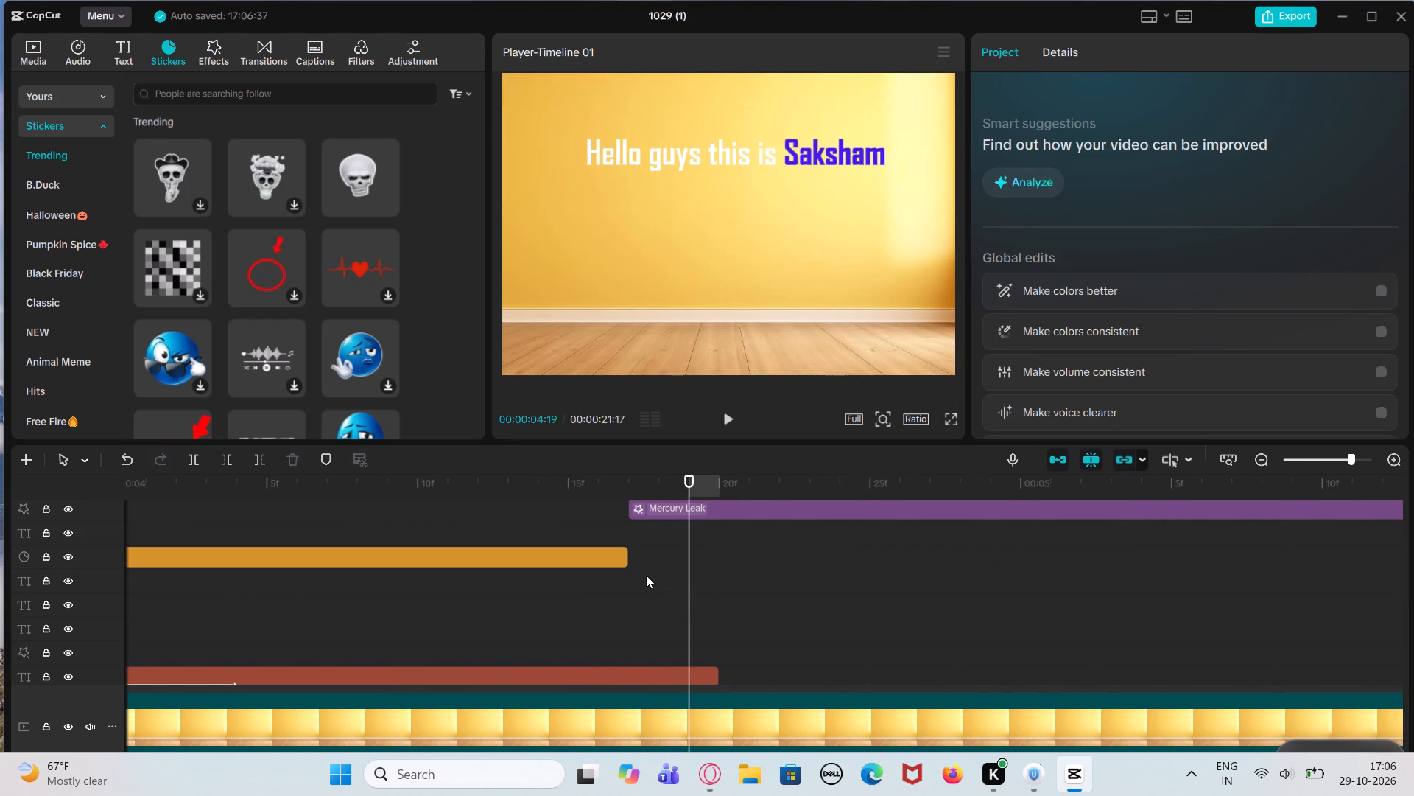
left_click(646, 575)
left_click(640, 575)
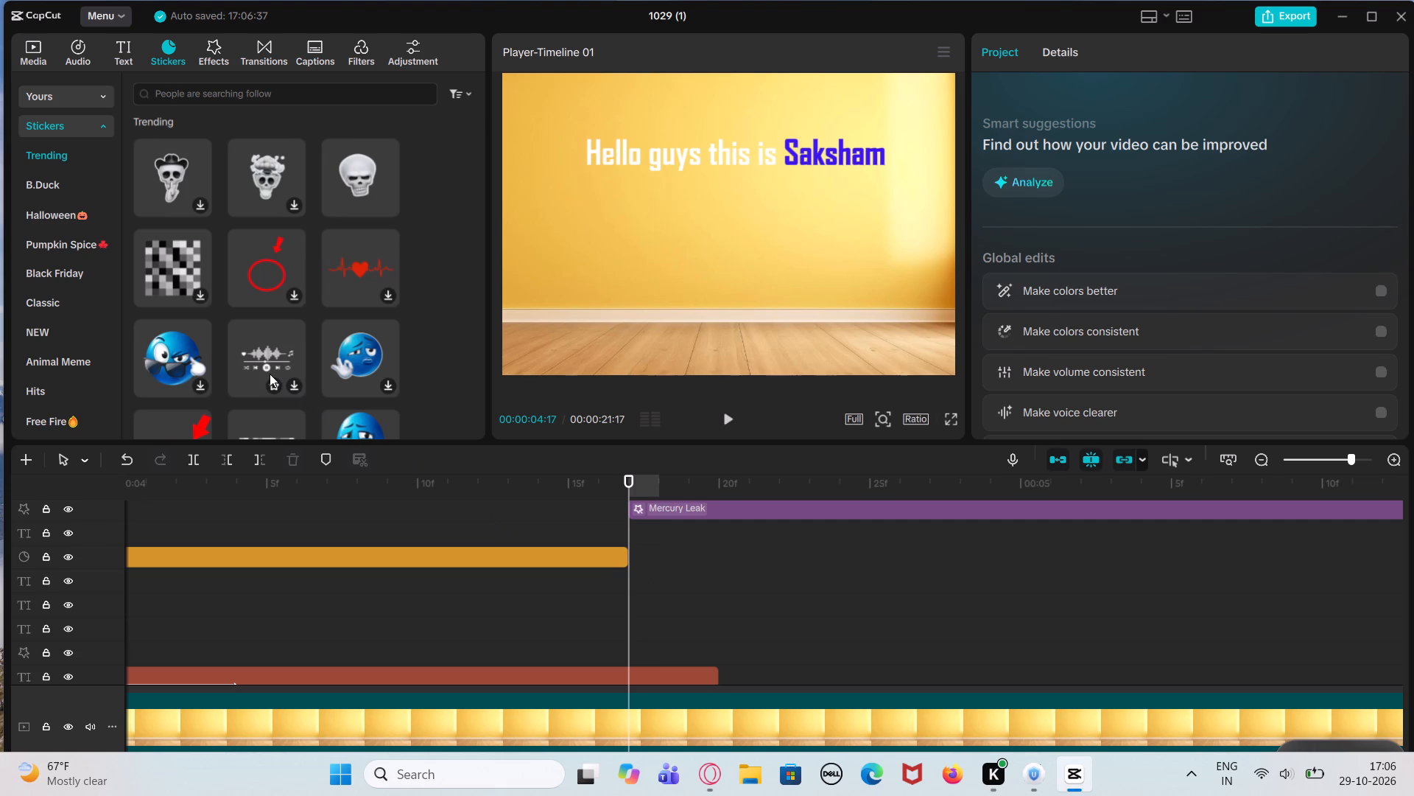
scroll(270, 374, "down", 1)
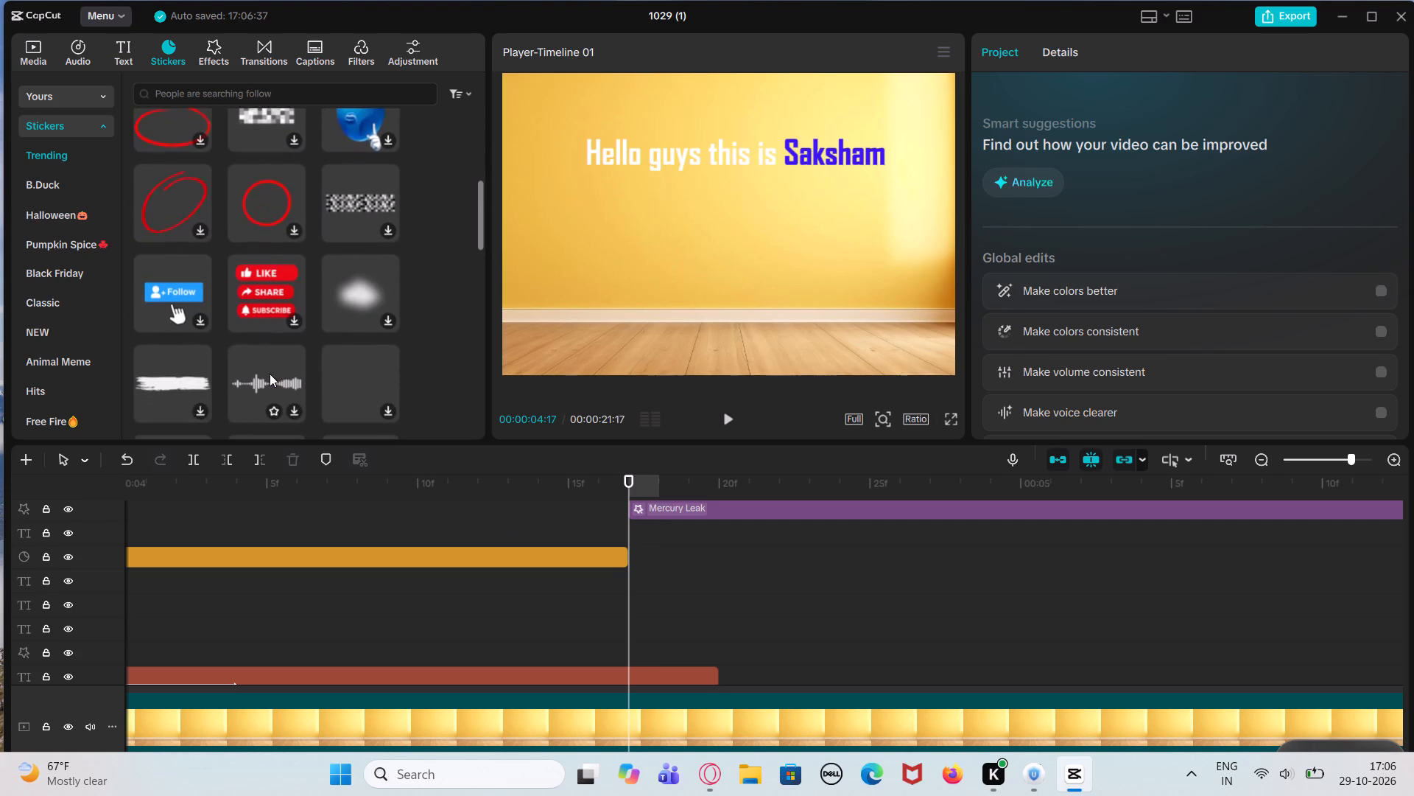
scroll(270, 374, "down", 1)
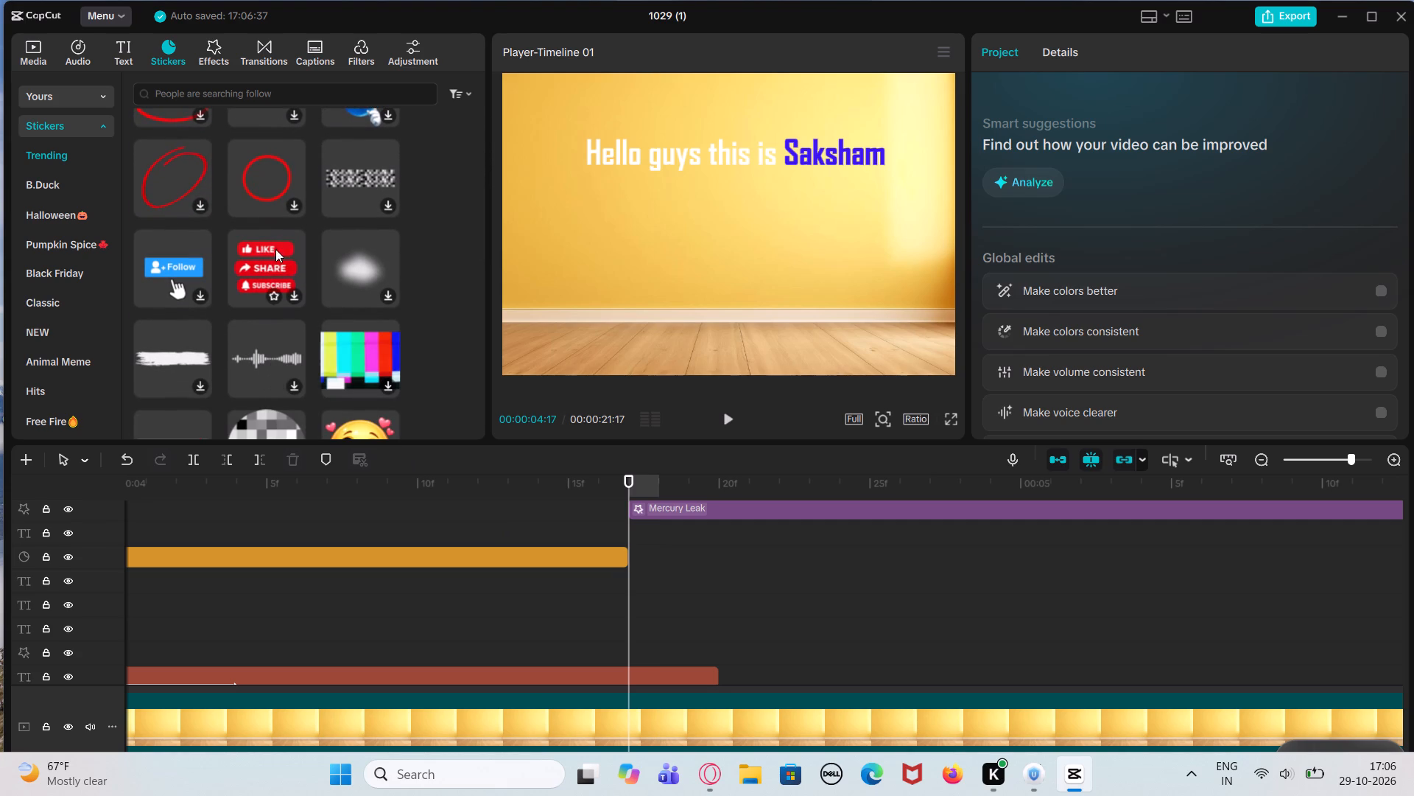
left_click(277, 286)
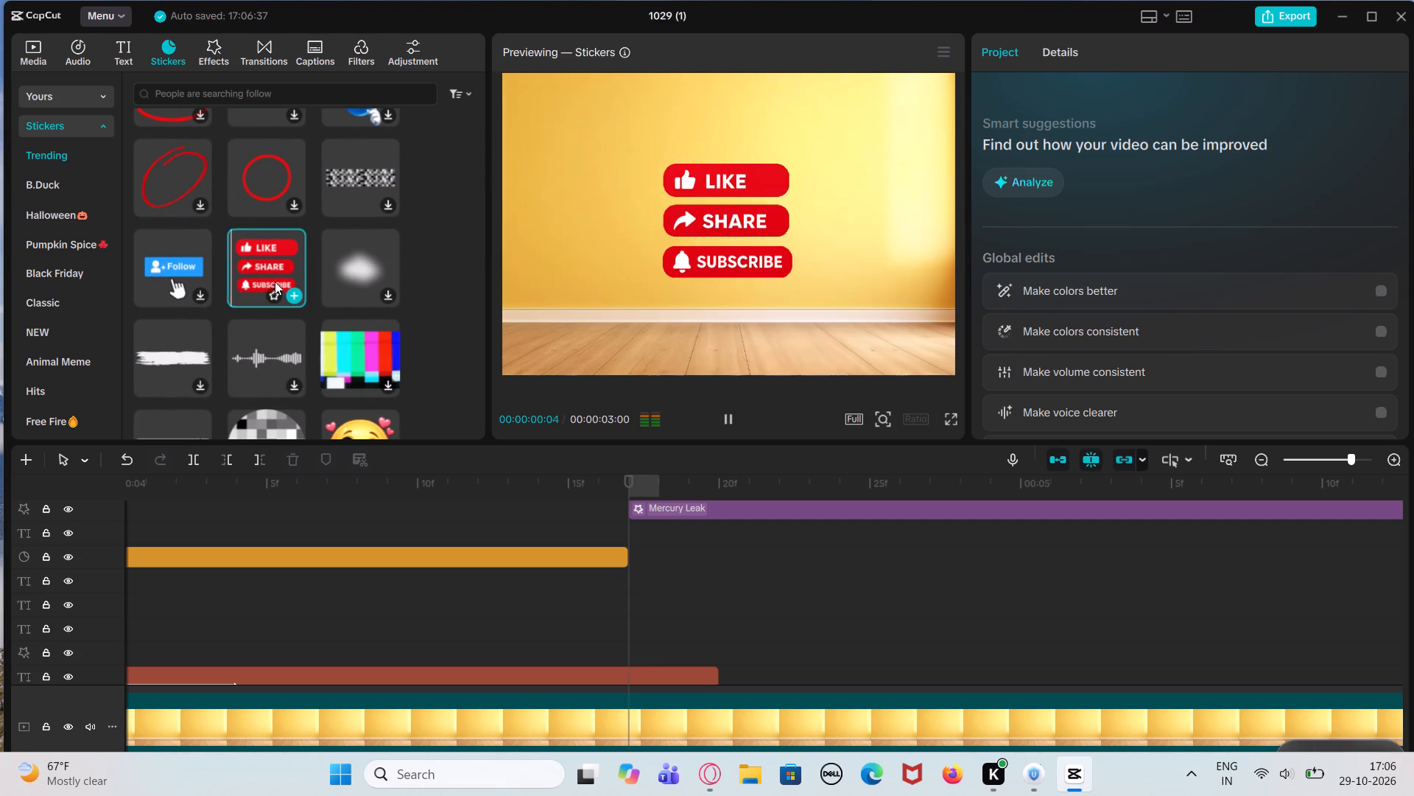
left_click_drag(763, 214, 769, 284)
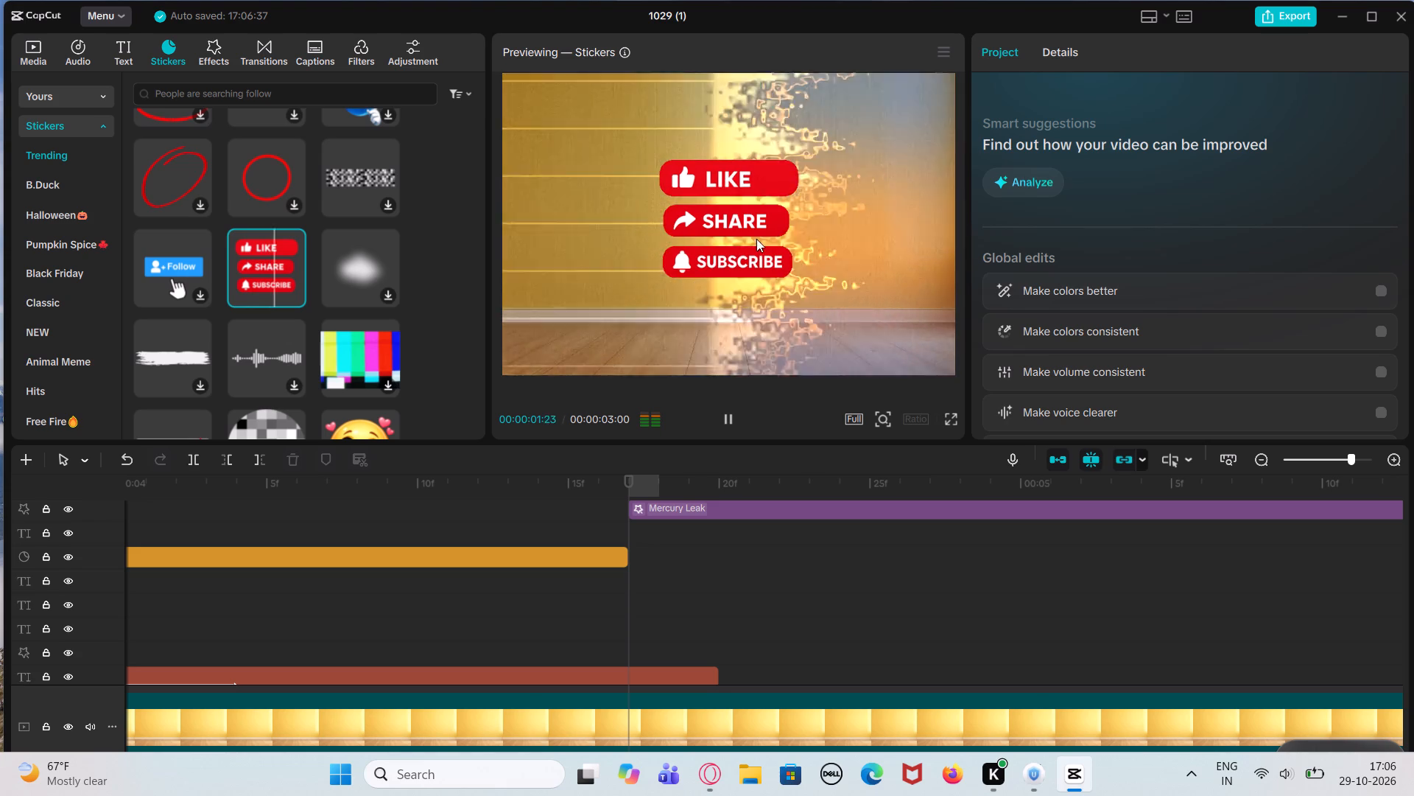
left_click(756, 239)
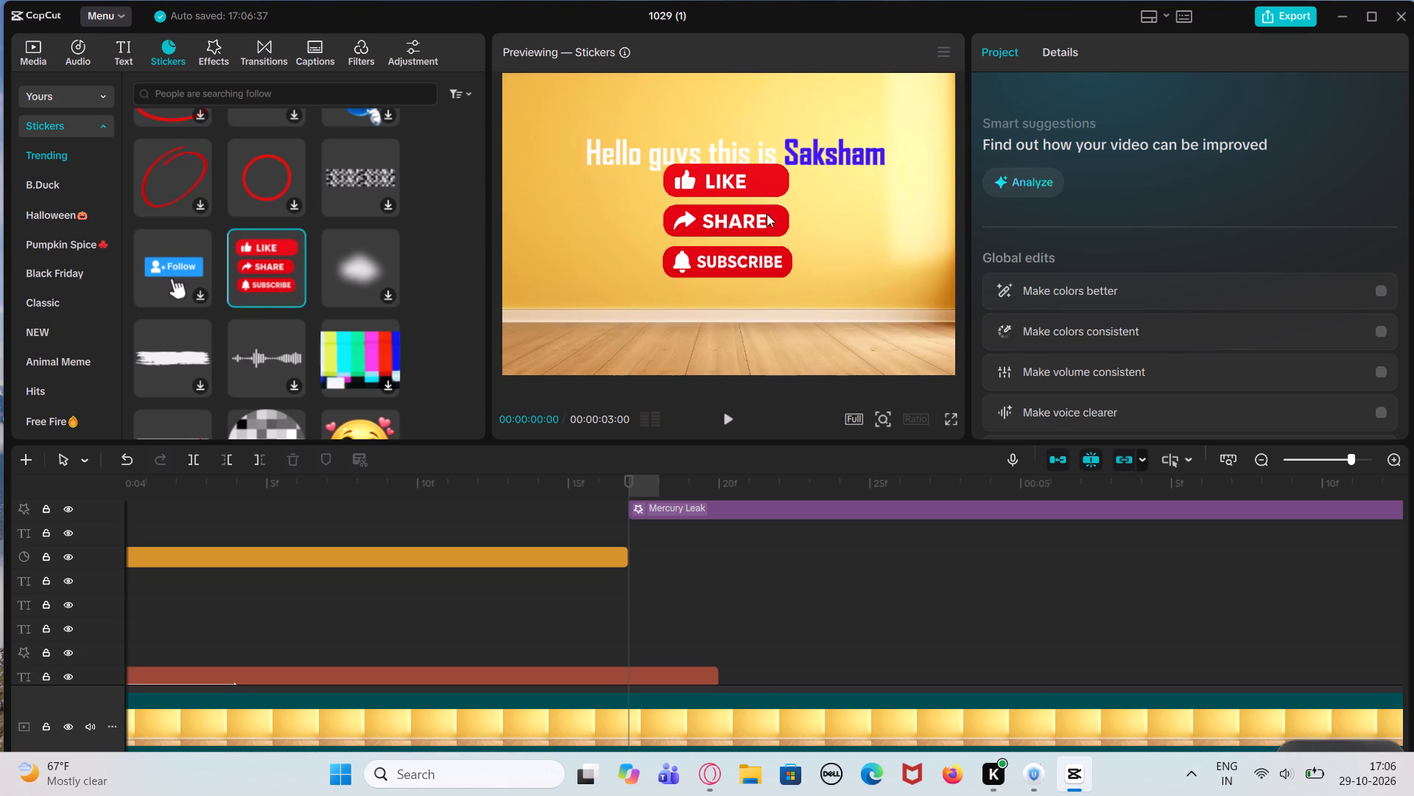
left_click_drag(764, 217, 777, 304)
left_click_drag(285, 274, 661, 608)
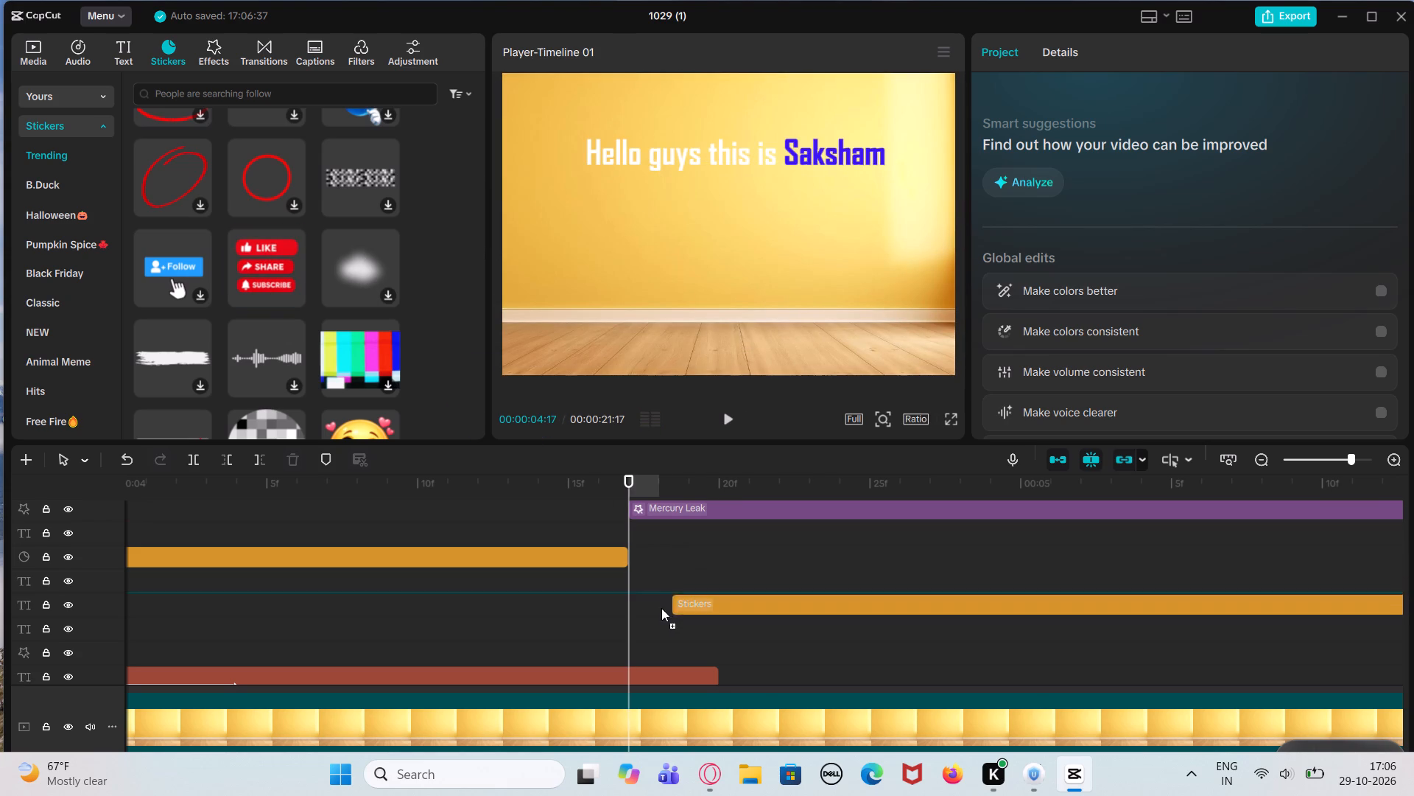
left_click_drag(661, 608, 634, 611)
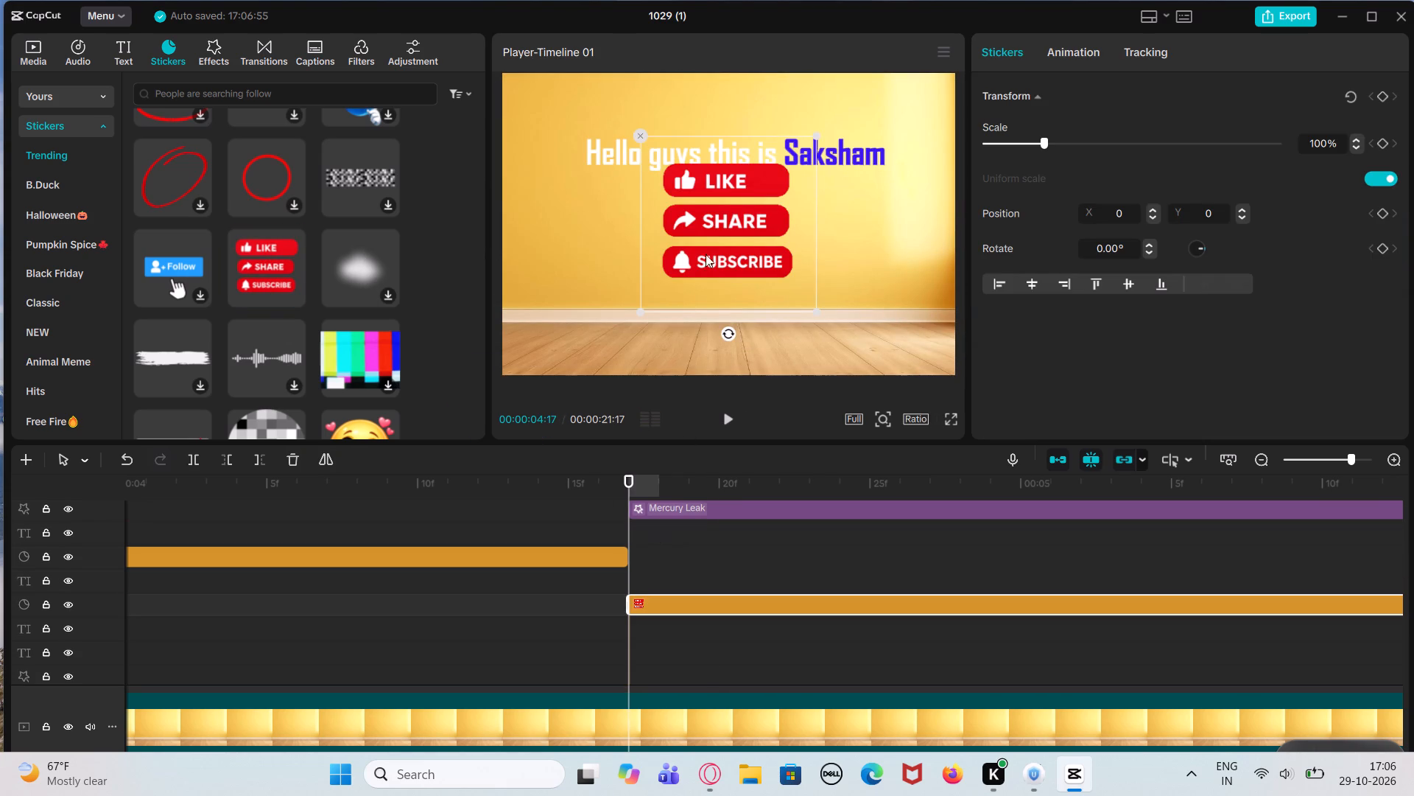
Move the Like, Share, Subscribe sticker below the greeting text in the preview, to X -62, Y -336.
left_click_drag(707, 245, 700, 284)
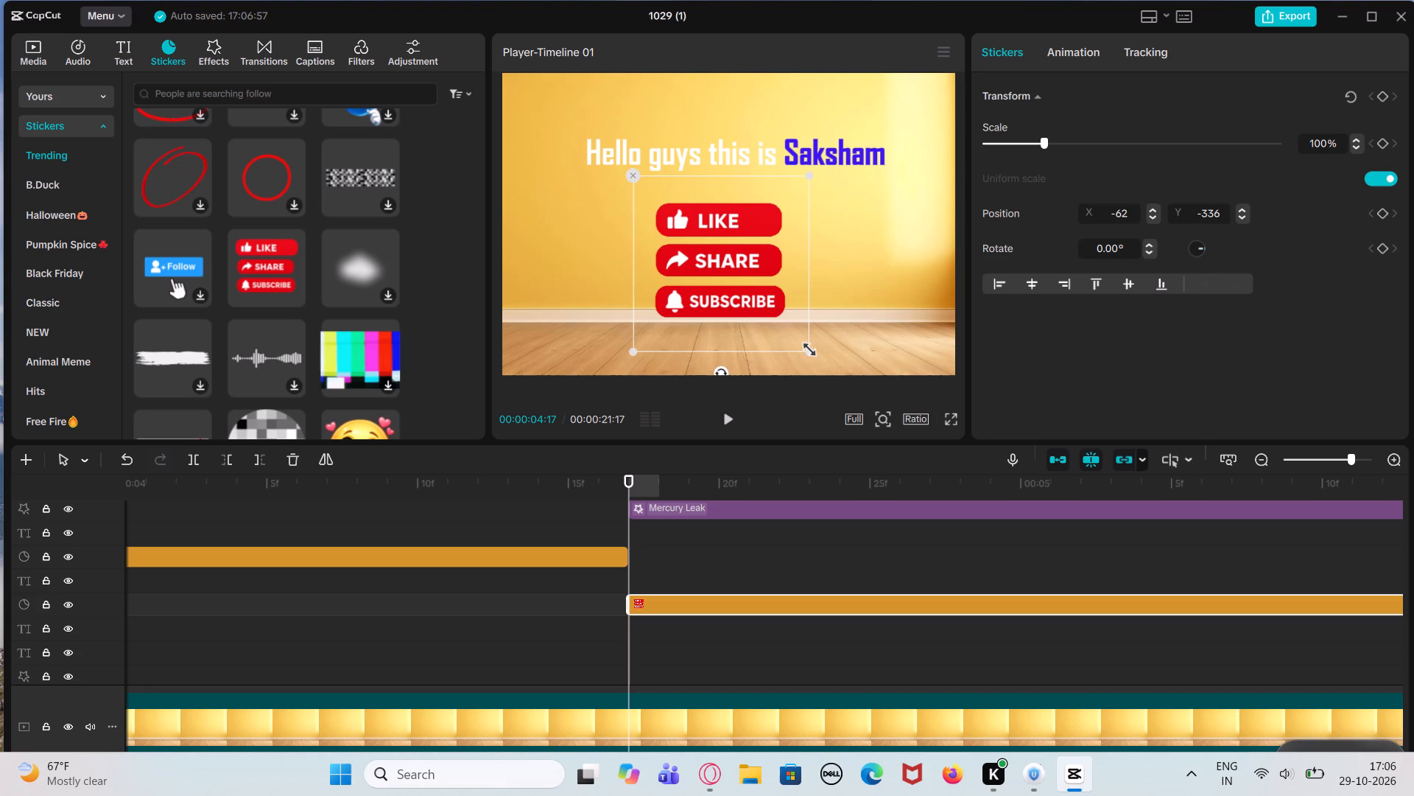
Scale the Like, Share, Subscribe sticker to 77% and move it up closer beneath the greeting text, to X -90, Y -121.
left_click_drag(809, 346, 775, 332)
left_click_drag(726, 272, 723, 248)
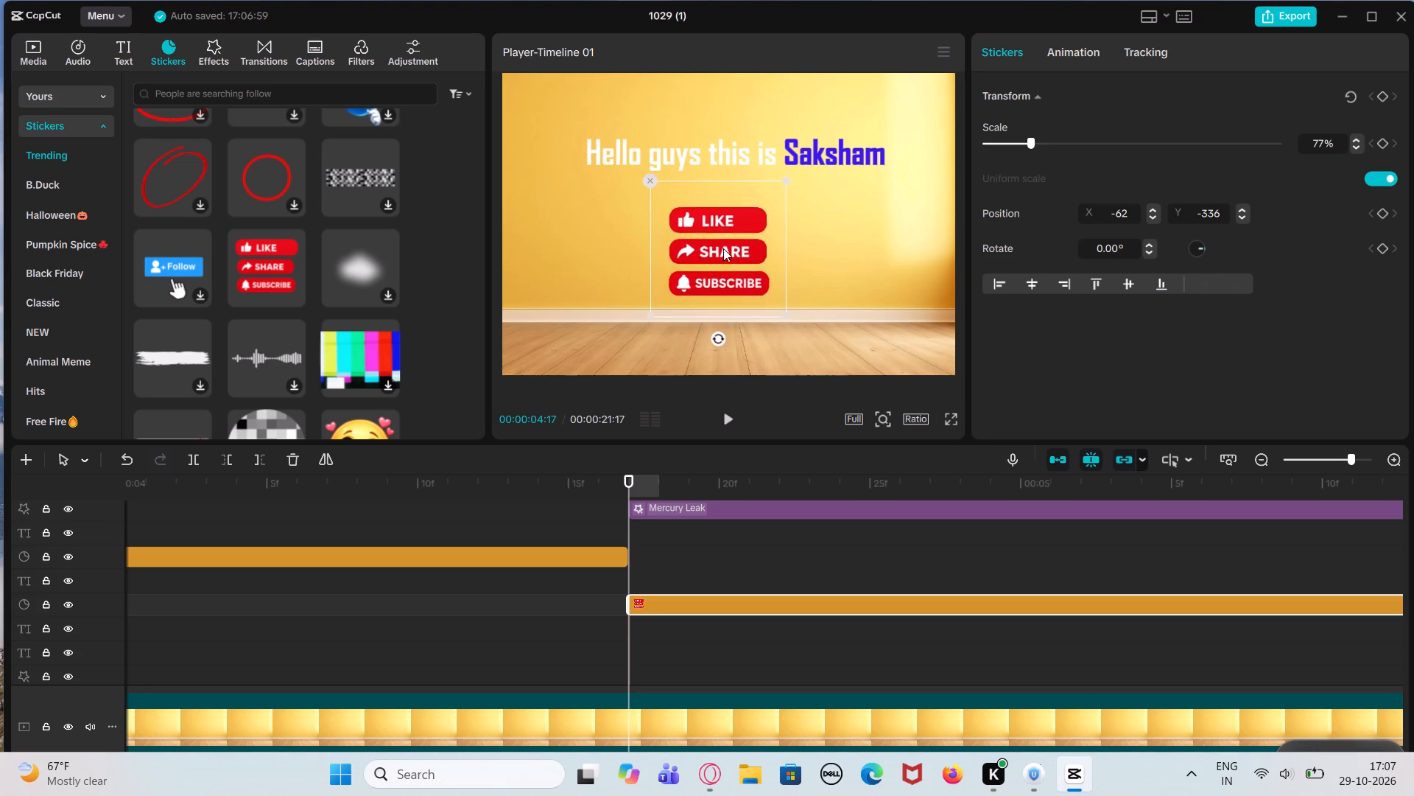
left_click_drag(723, 248, 723, 248)
left_click(838, 301)
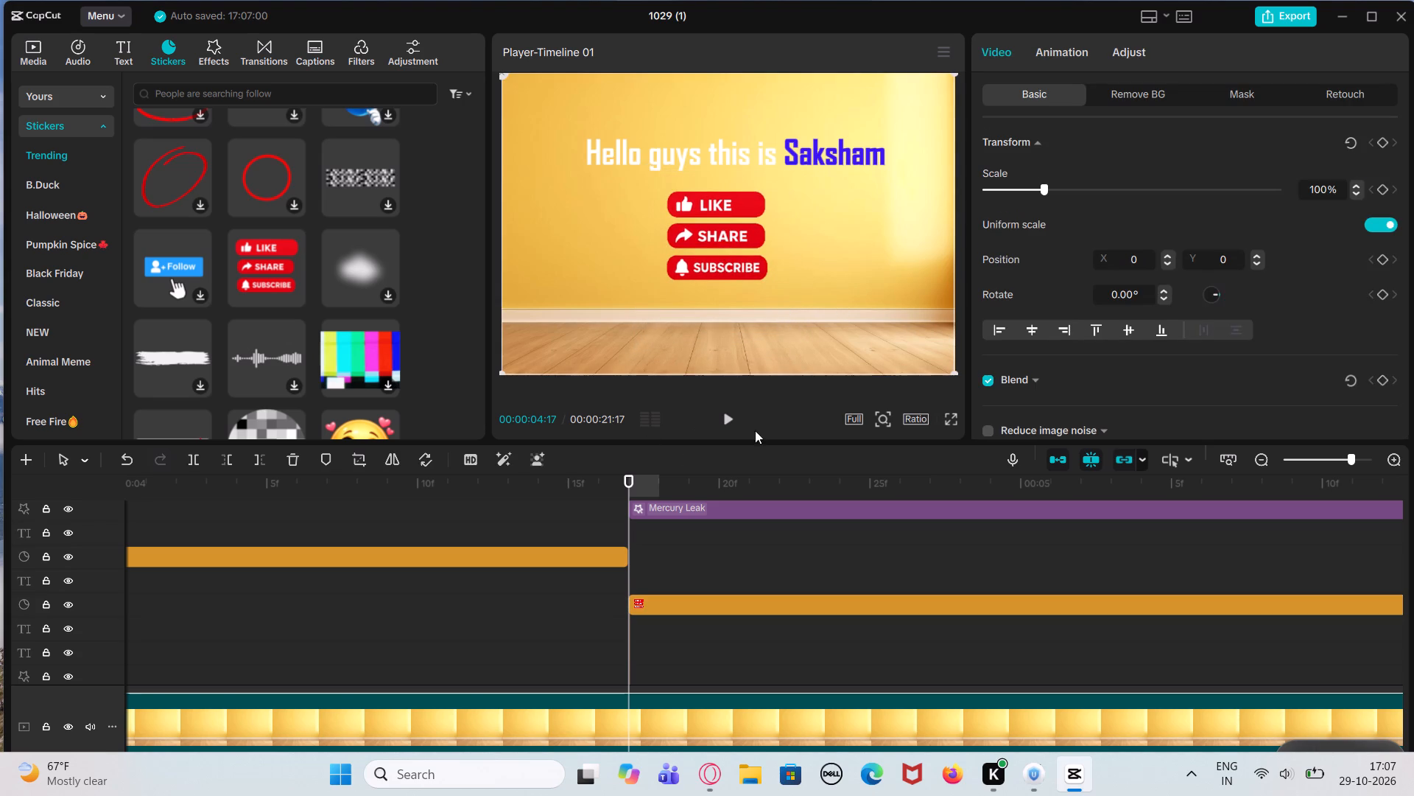
Play on past the greeting and lower the Like, Share, Subscribe sticker to X -70, Y -460, clear of the text.
left_click(728, 418)
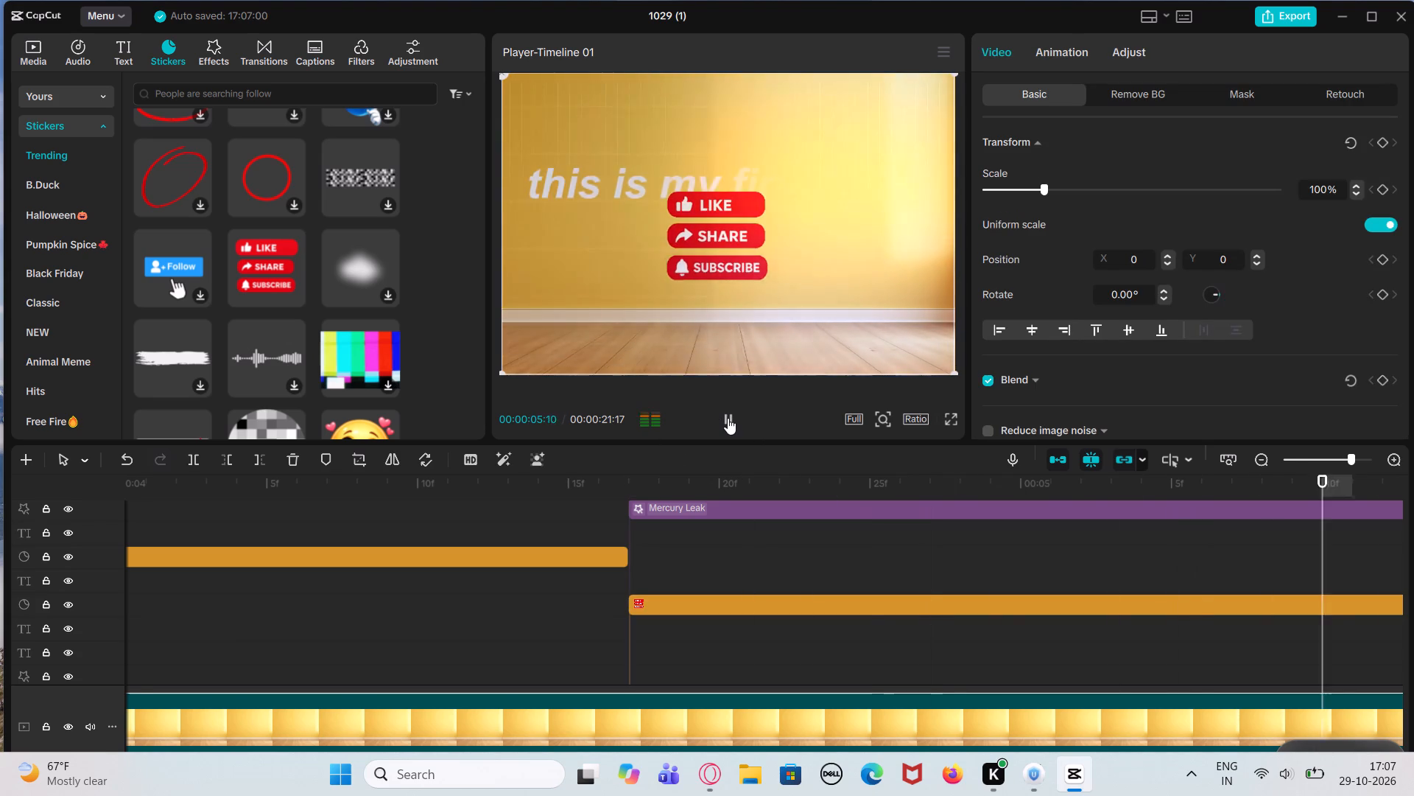
left_click(718, 267)
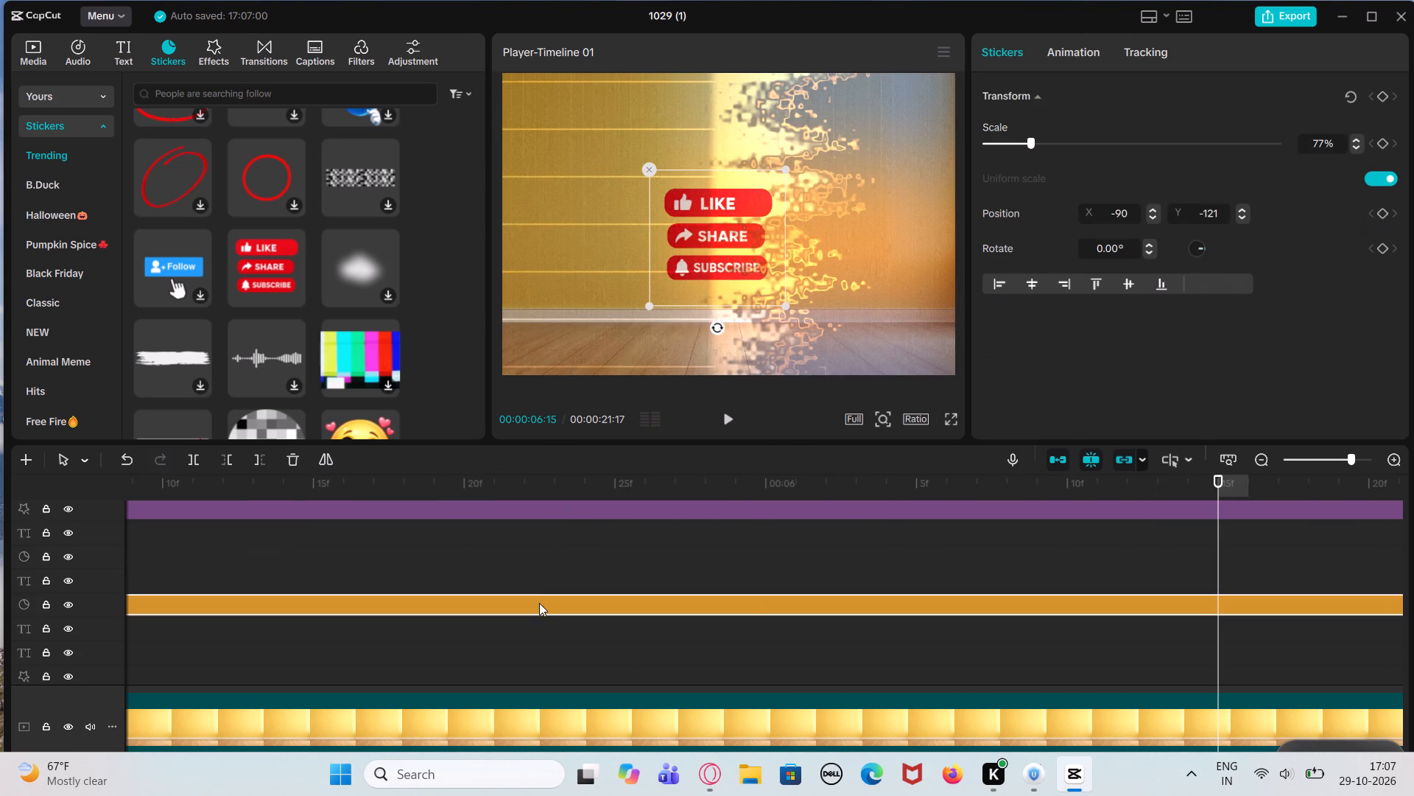
left_click(542, 610)
left_click_drag(740, 265, 743, 305)
left_click(865, 332)
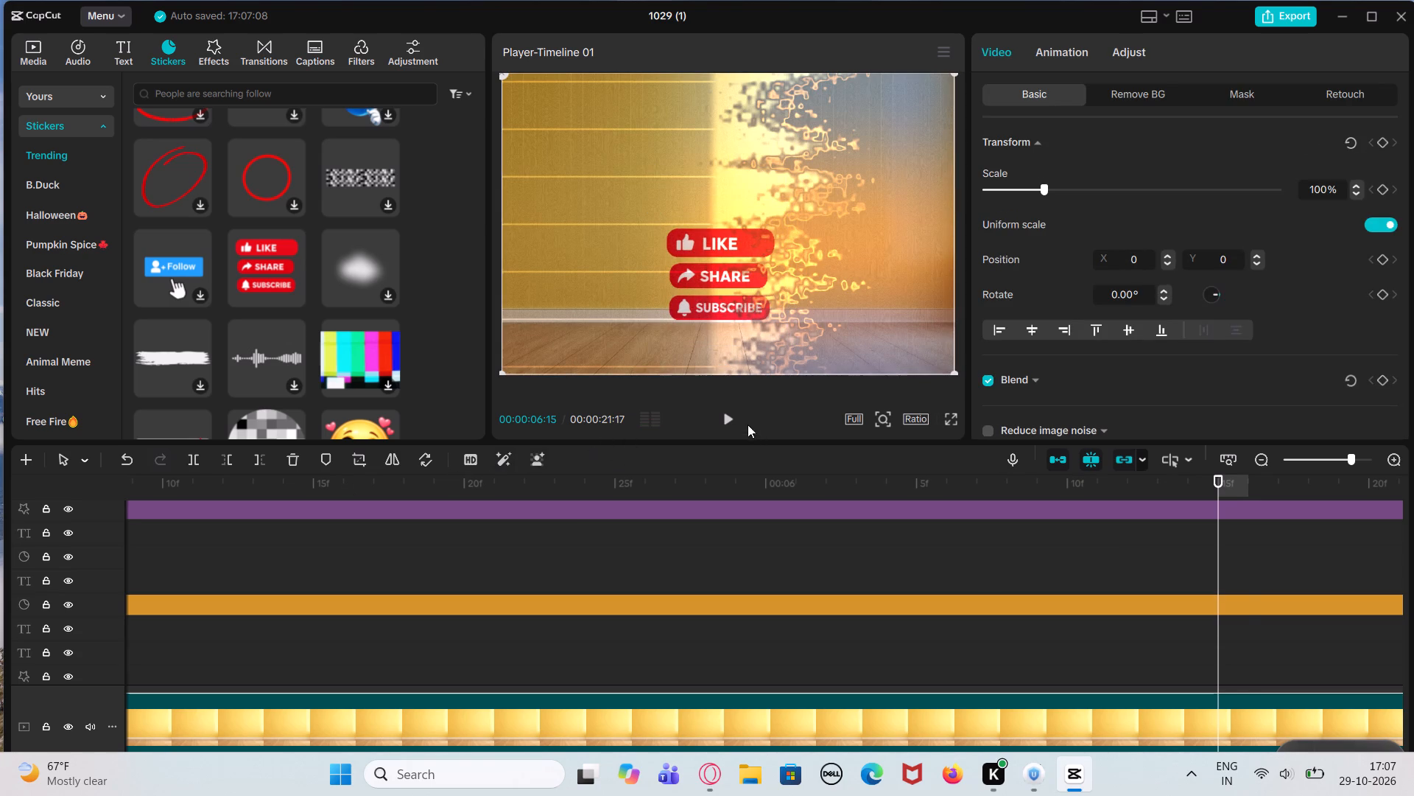
Split the background room clip at 00:00:06:18, where the "I need help from the public" text starts coming in.
left_click(733, 420)
left_click(733, 420)
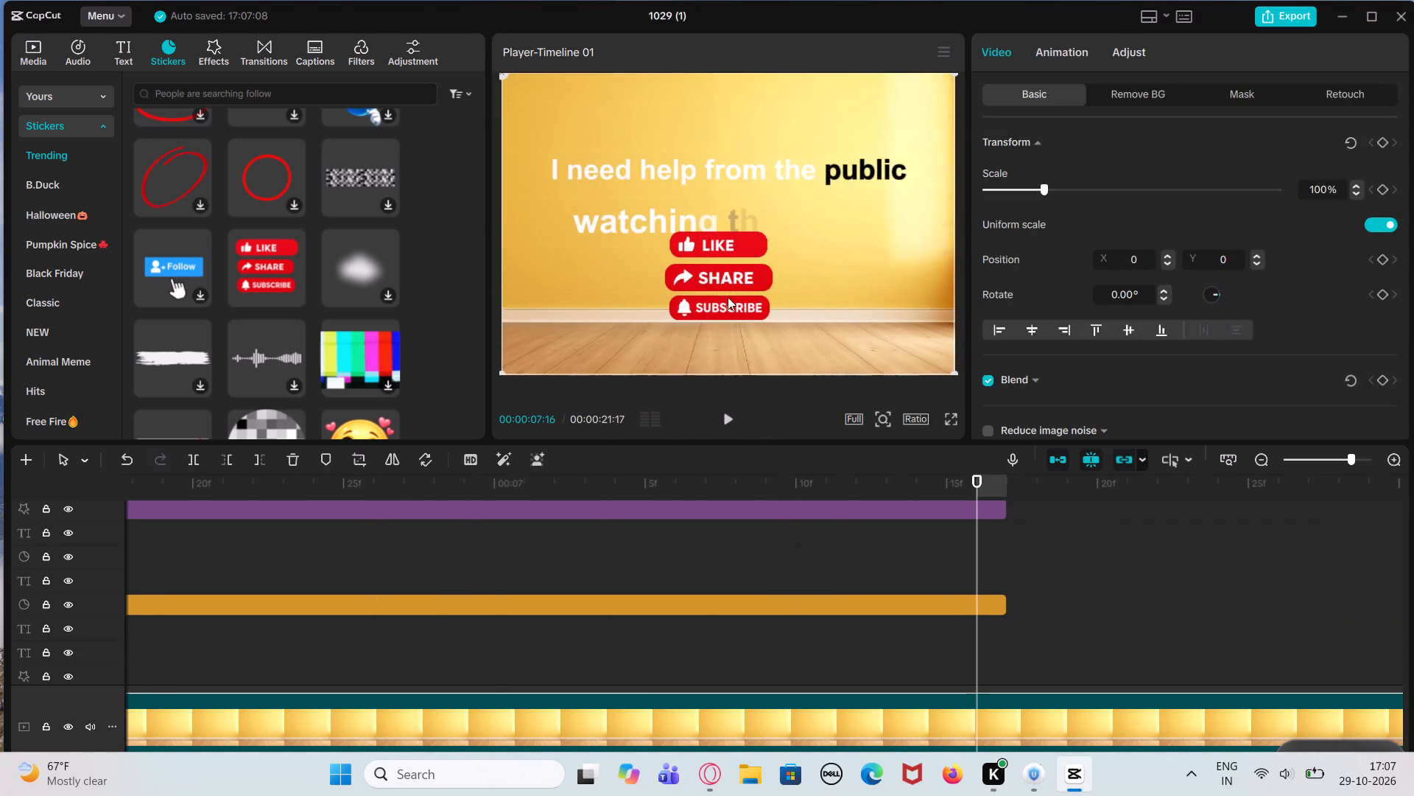
left_click(700, 601)
left_click(496, 547)
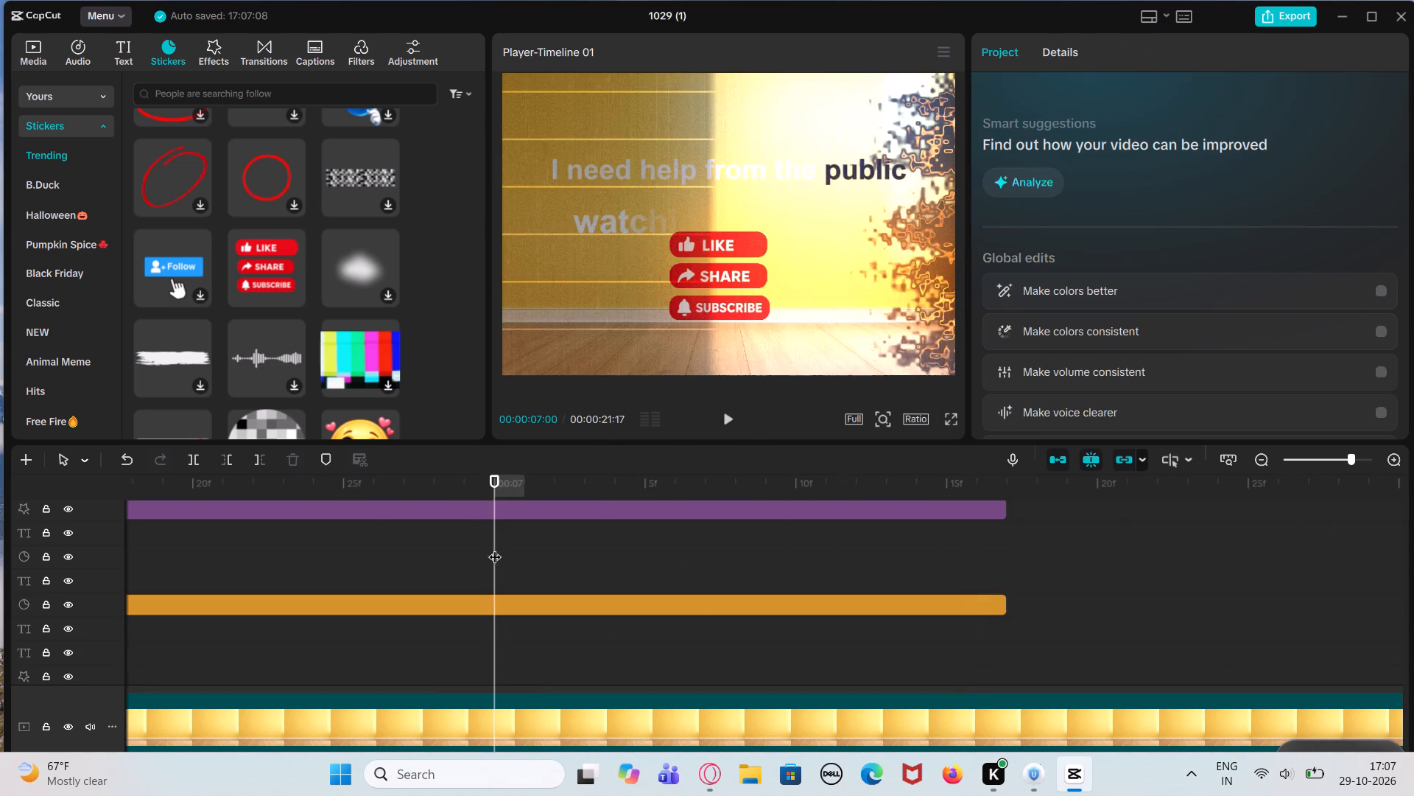
left_click_drag(404, 552, 411, 552)
left_click(342, 556)
left_click(306, 551)
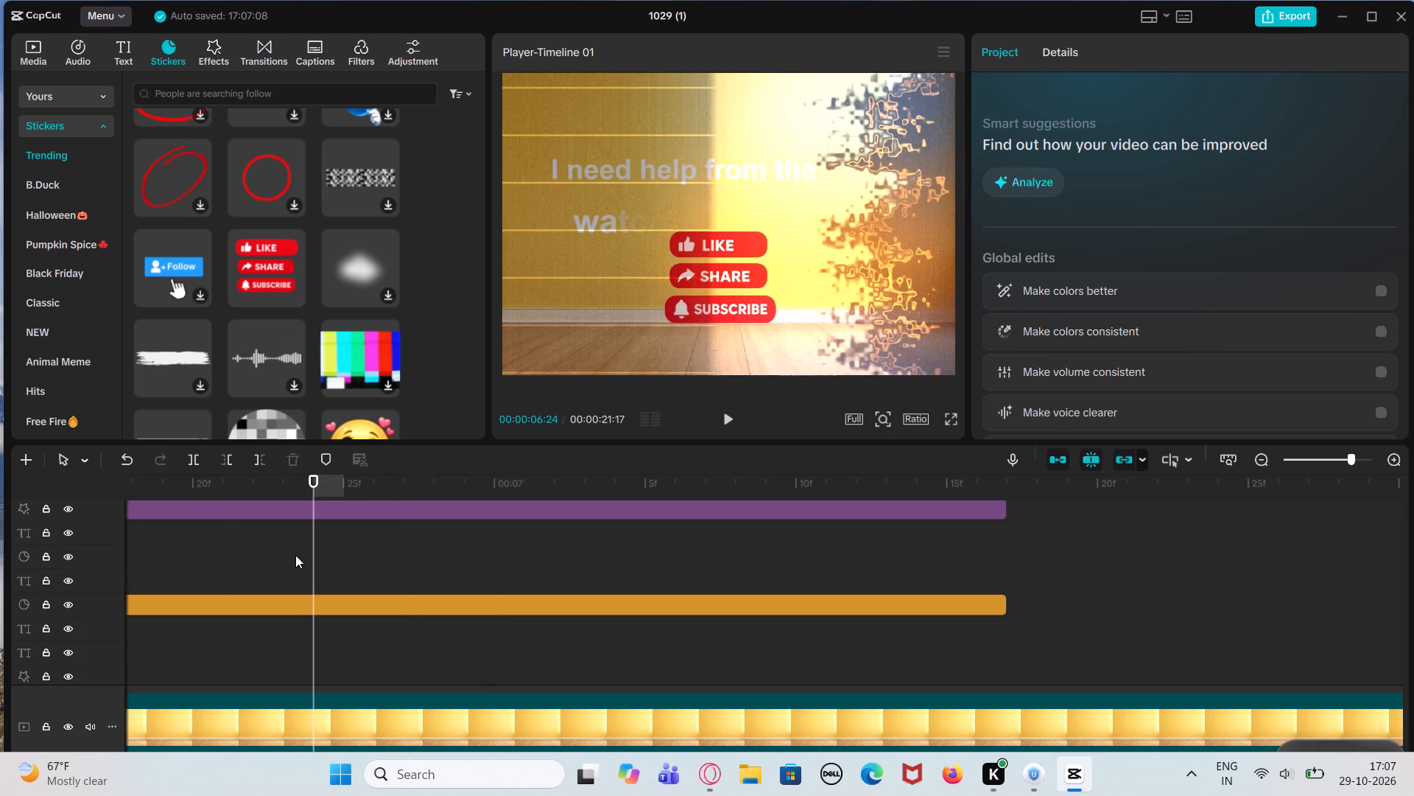
left_click(288, 557)
left_click(236, 551)
left_click(199, 551)
left_click(163, 556)
left_click(138, 556)
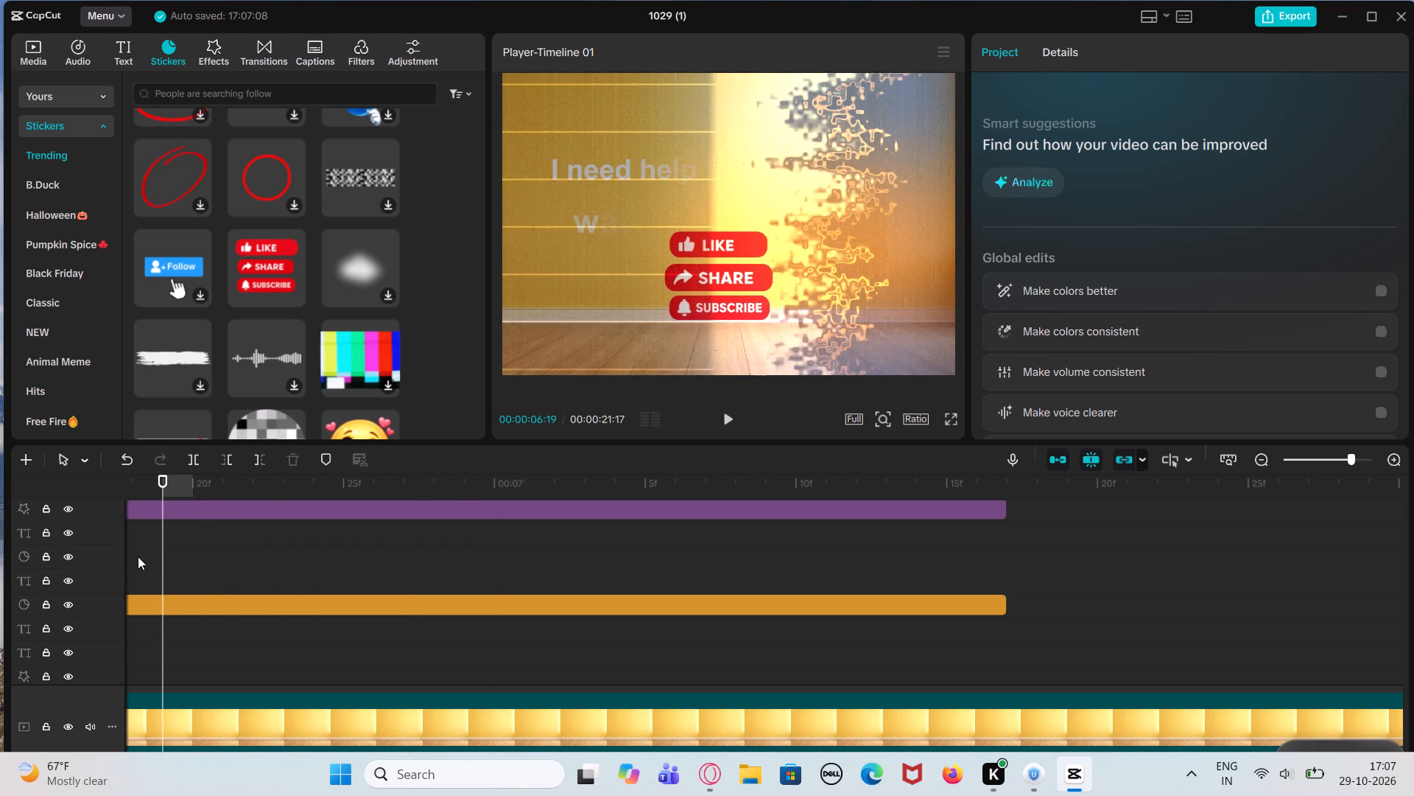
left_click(138, 556)
left_click(110, 558)
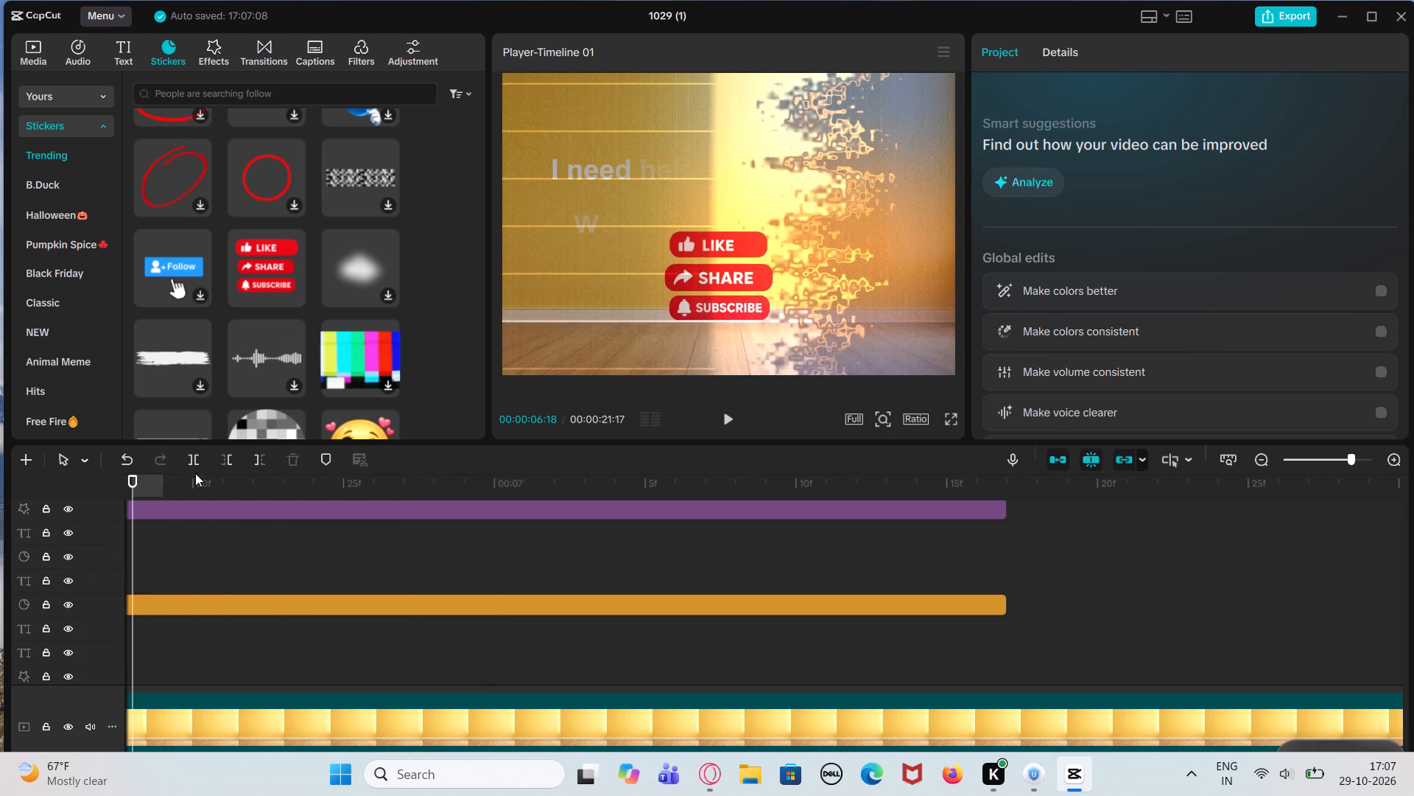
left_click(195, 473)
left_click(136, 559)
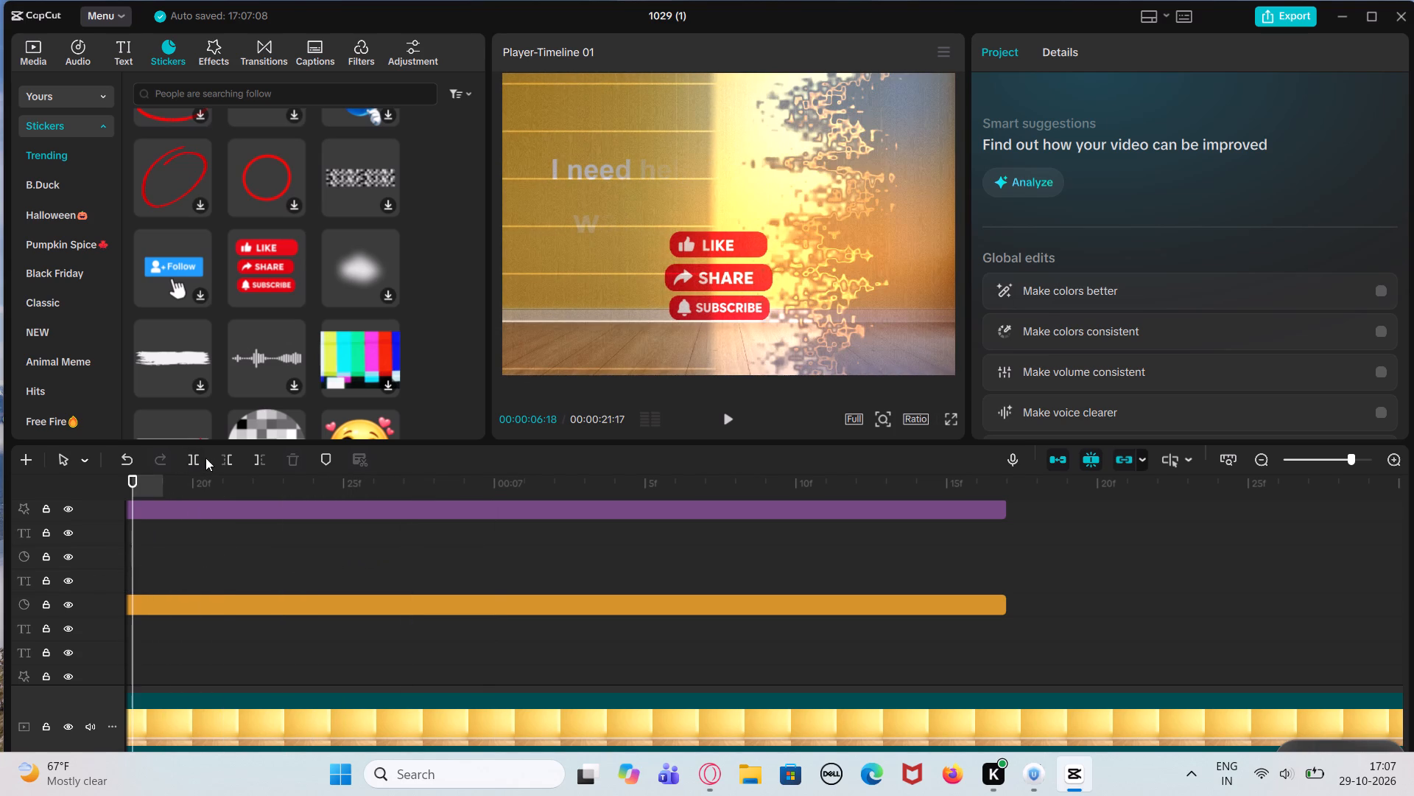
left_click(196, 456)
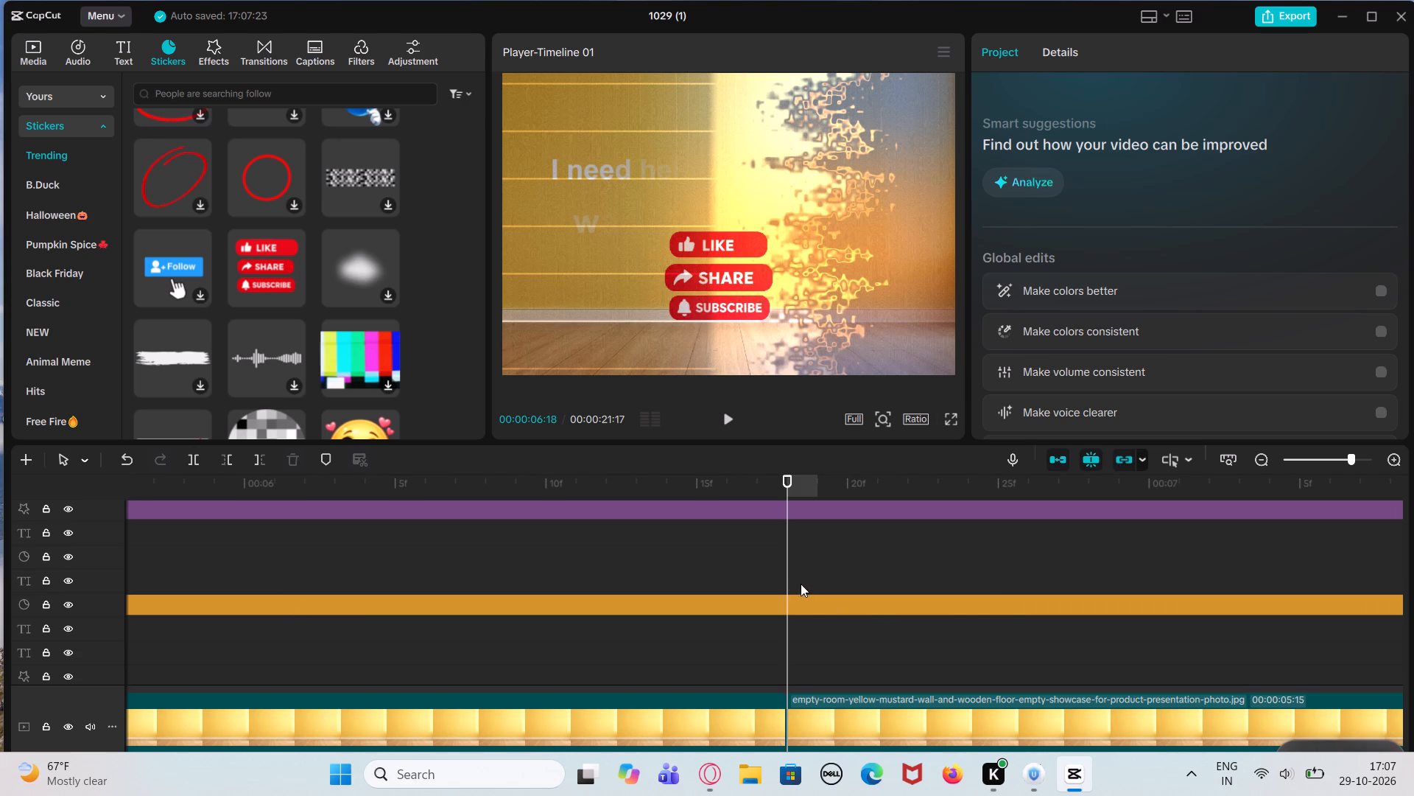
Split the Like, Share, Subscribe sticker clip at 00:00:06:18 and delete the part after the cut.
left_click(789, 571)
left_click(812, 593)
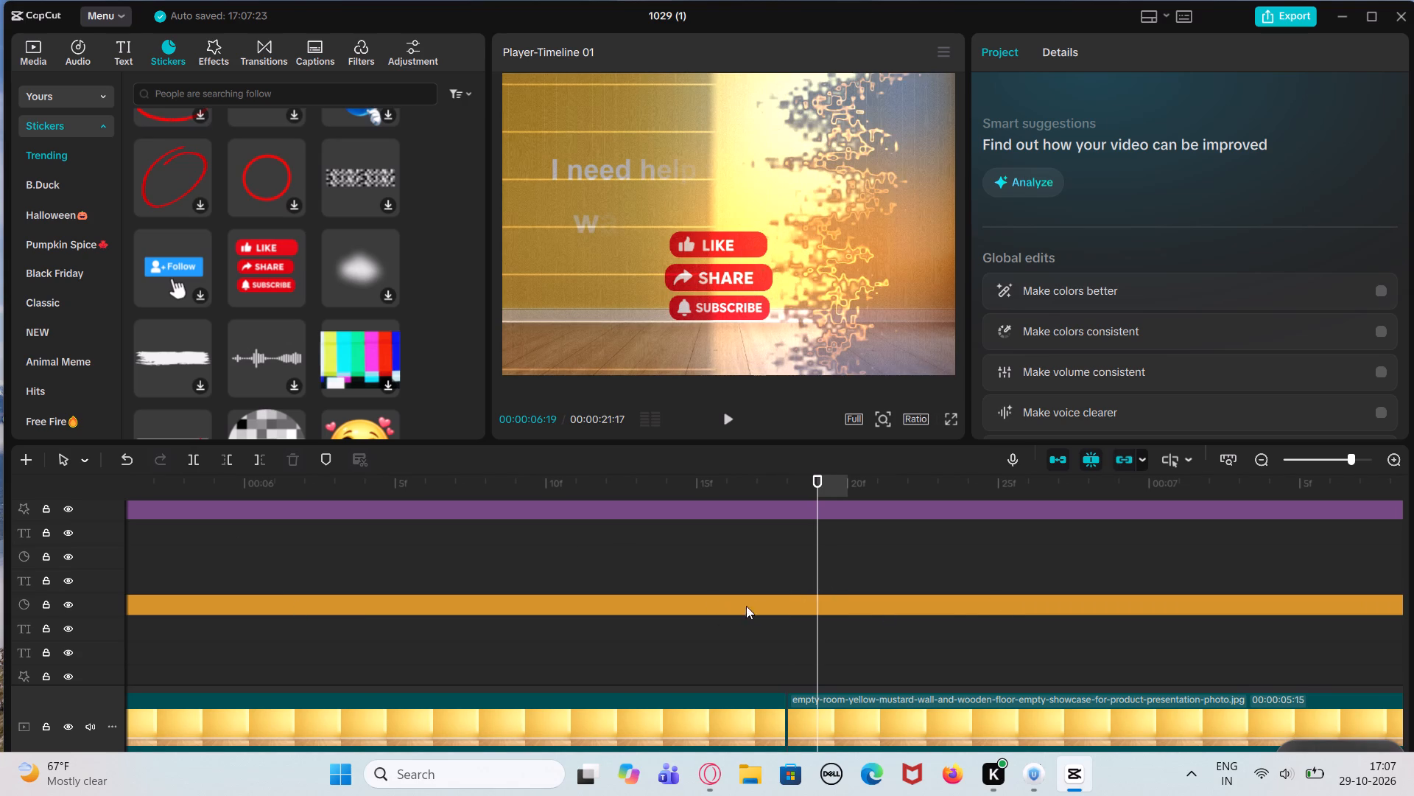
left_click(774, 548)
left_click(193, 467)
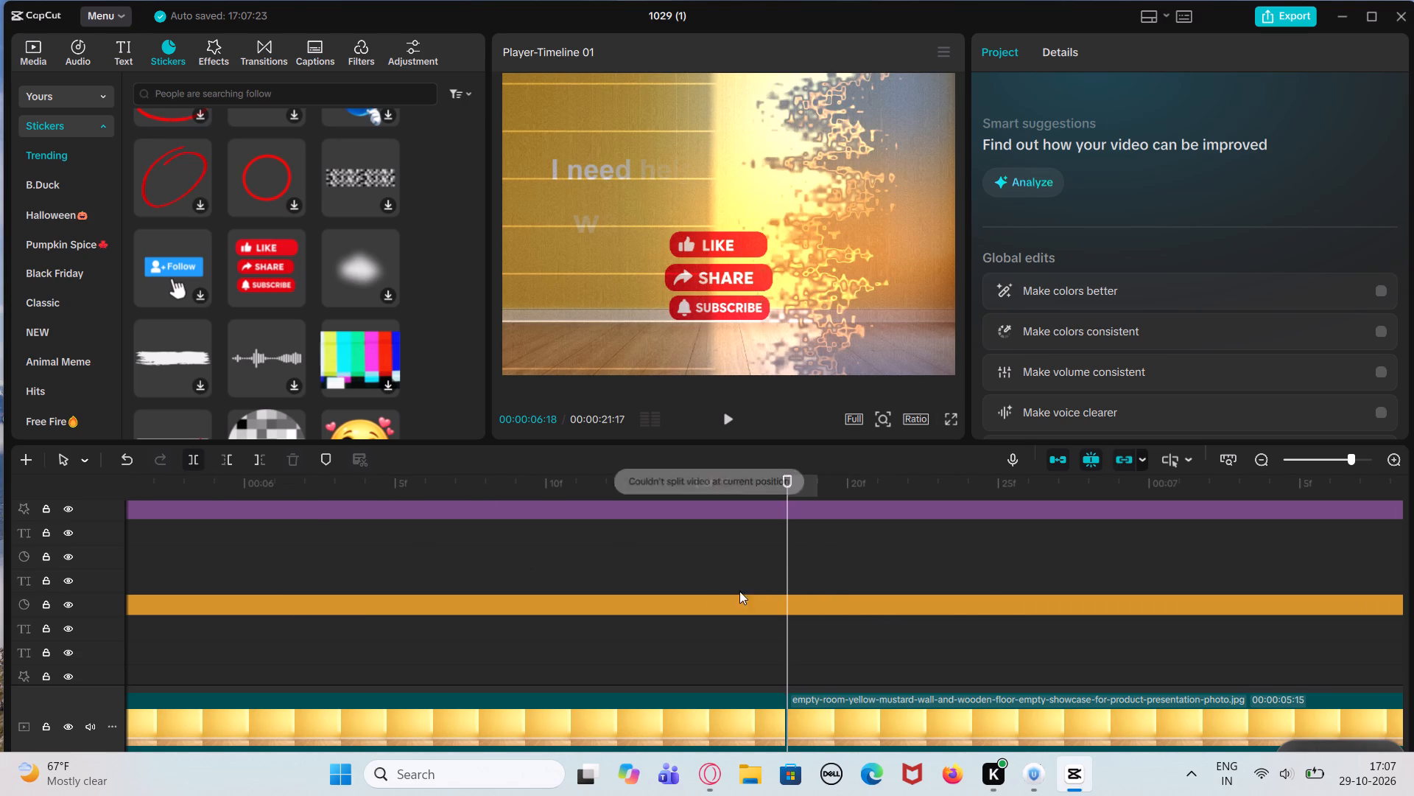
left_click(846, 604)
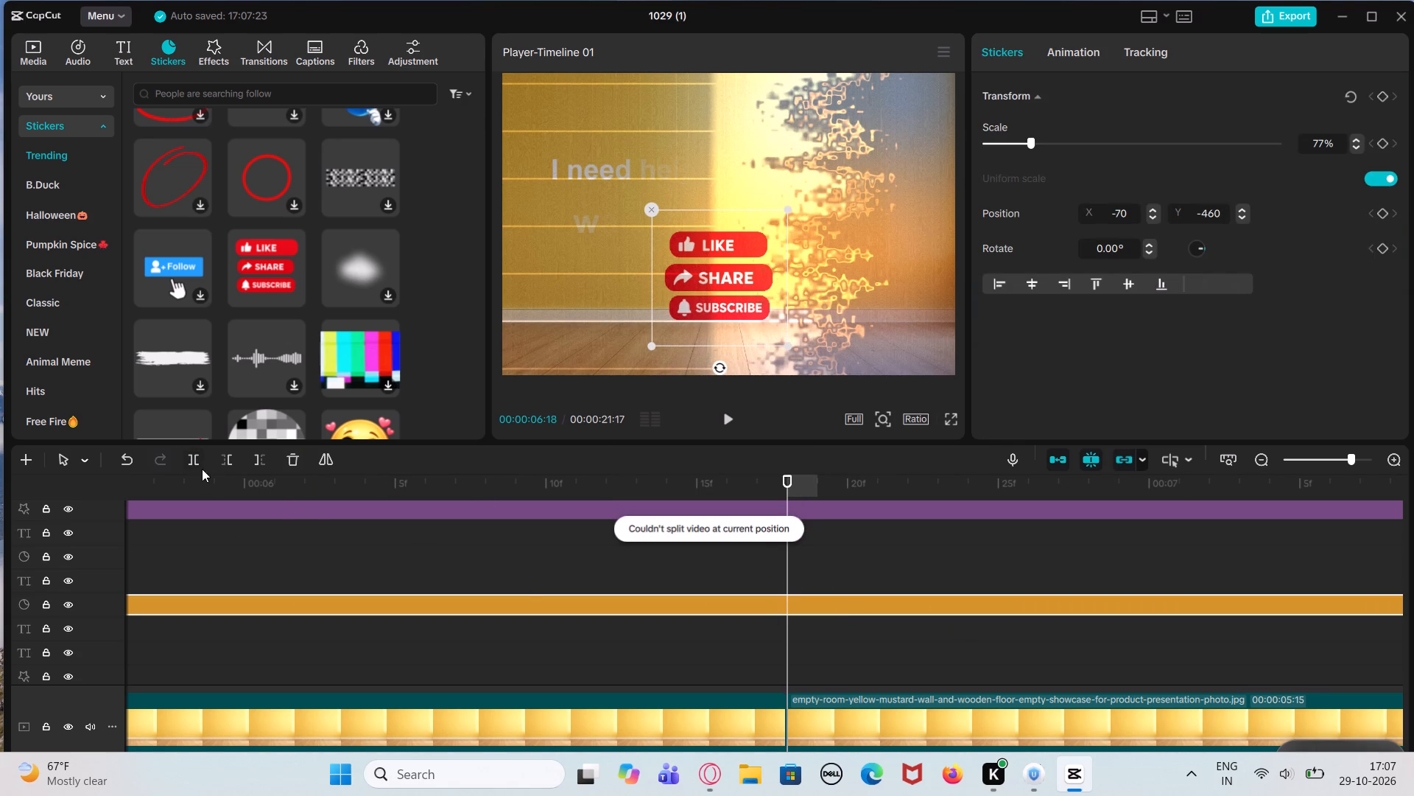
left_click(196, 468)
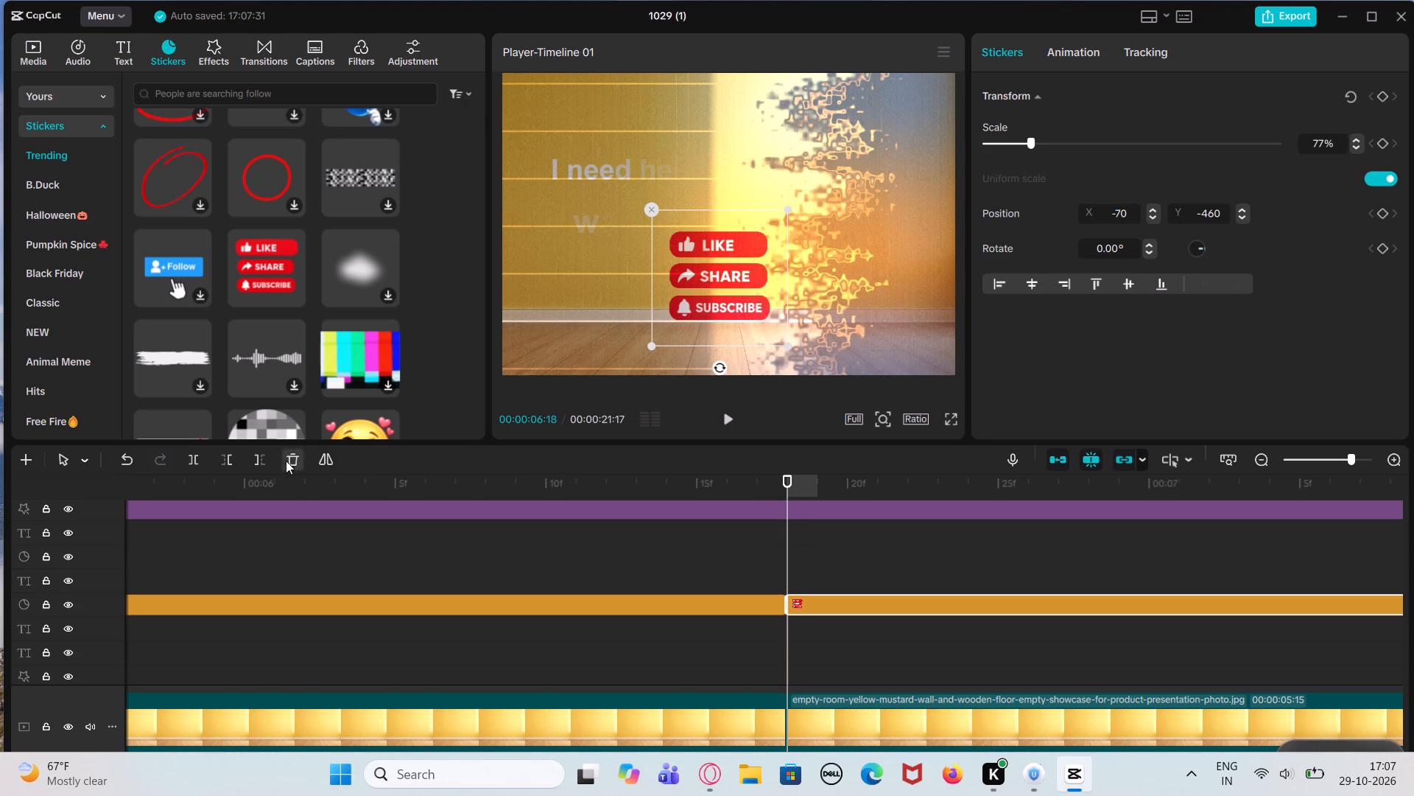
left_click(287, 460)
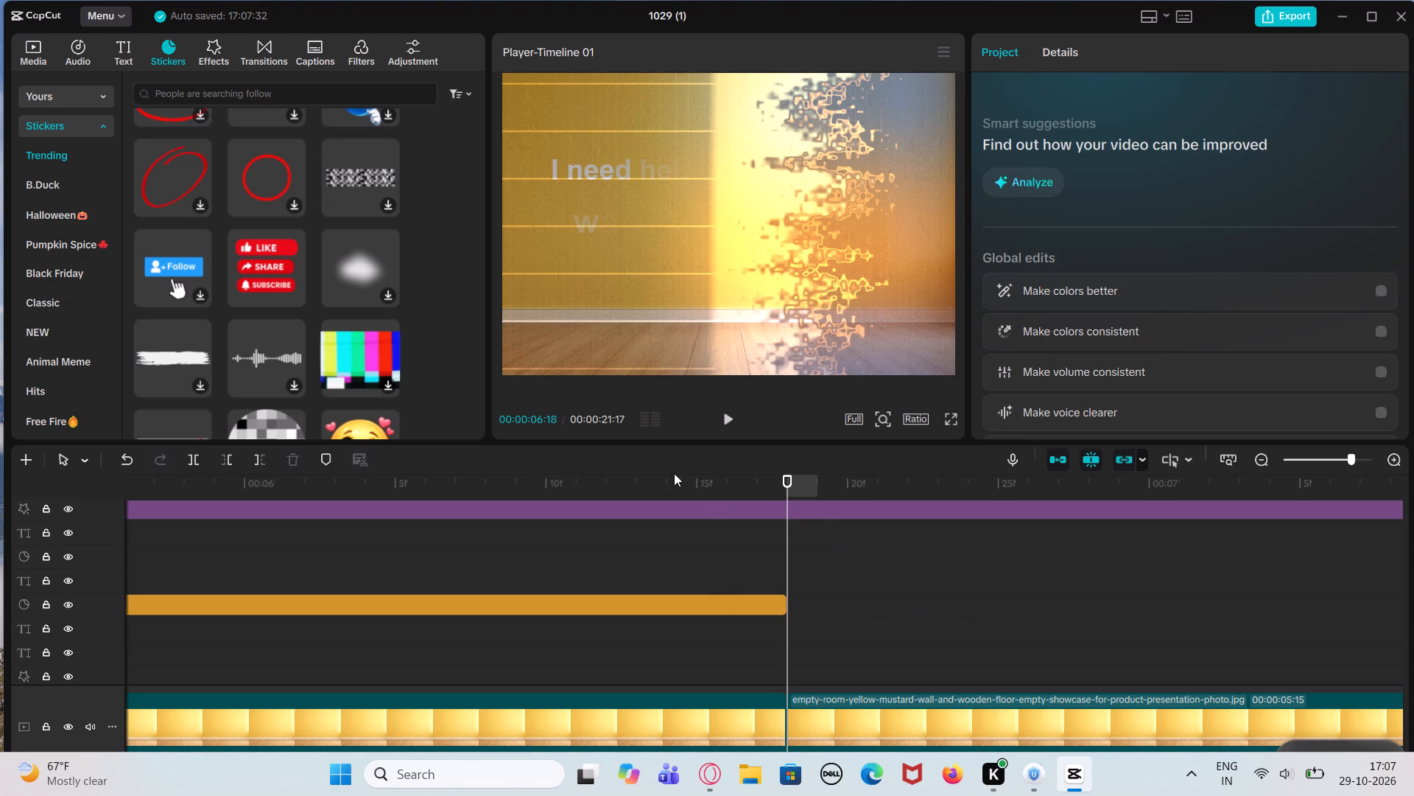
Add the animated red and blue Like, Follow, Subscribe banner sticker from Trending to the timeline at about 00:00:09:02.
left_click(729, 422)
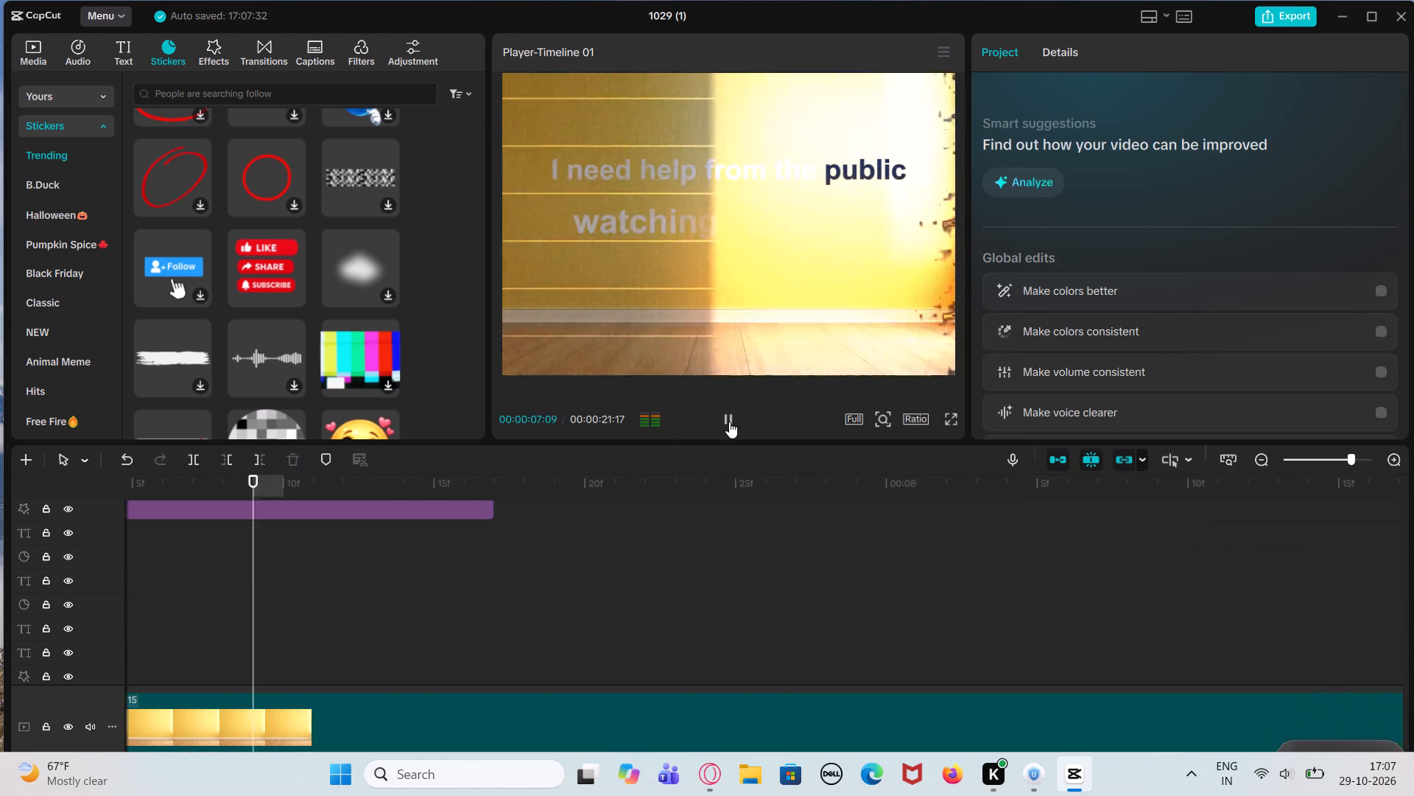
left_click(729, 422)
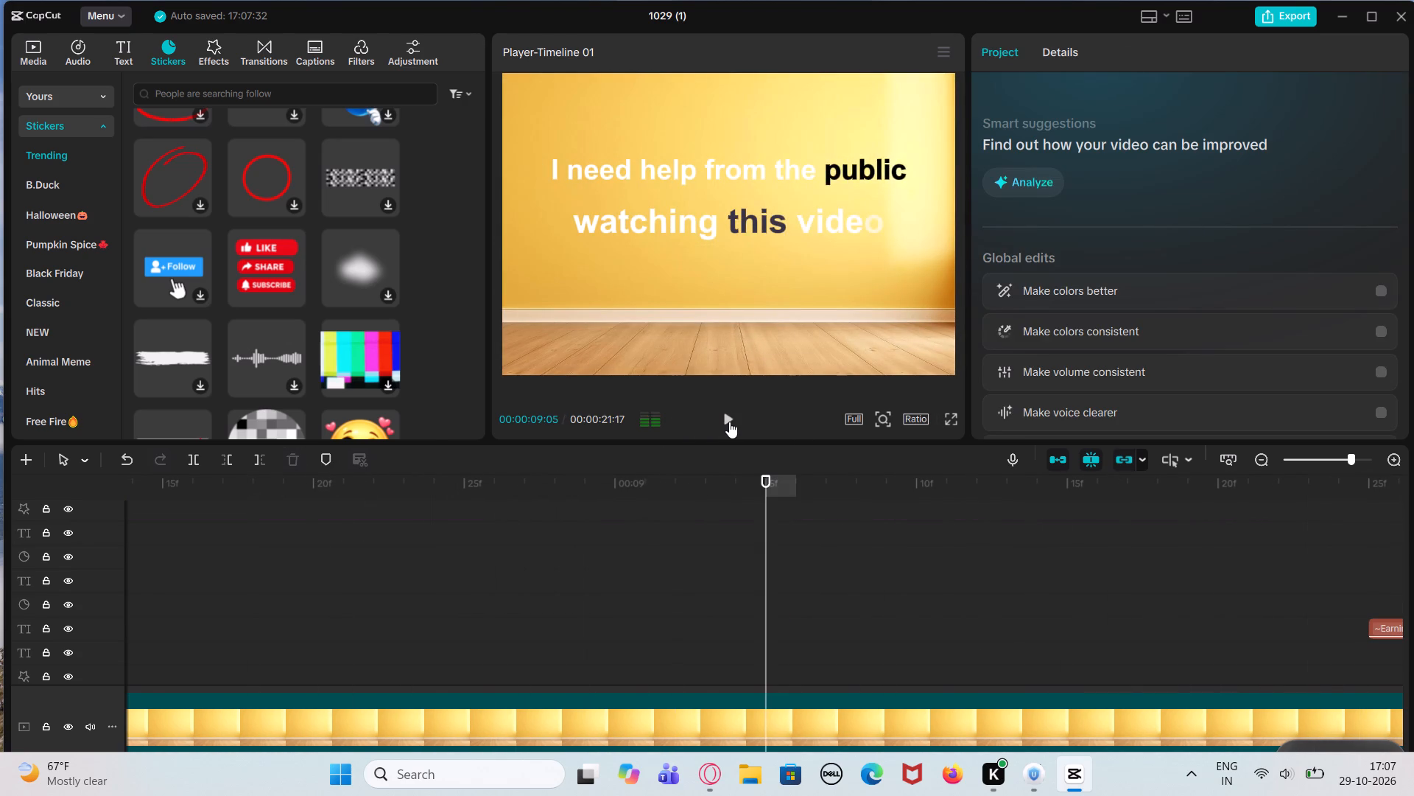
scroll(294, 274, "down", 1)
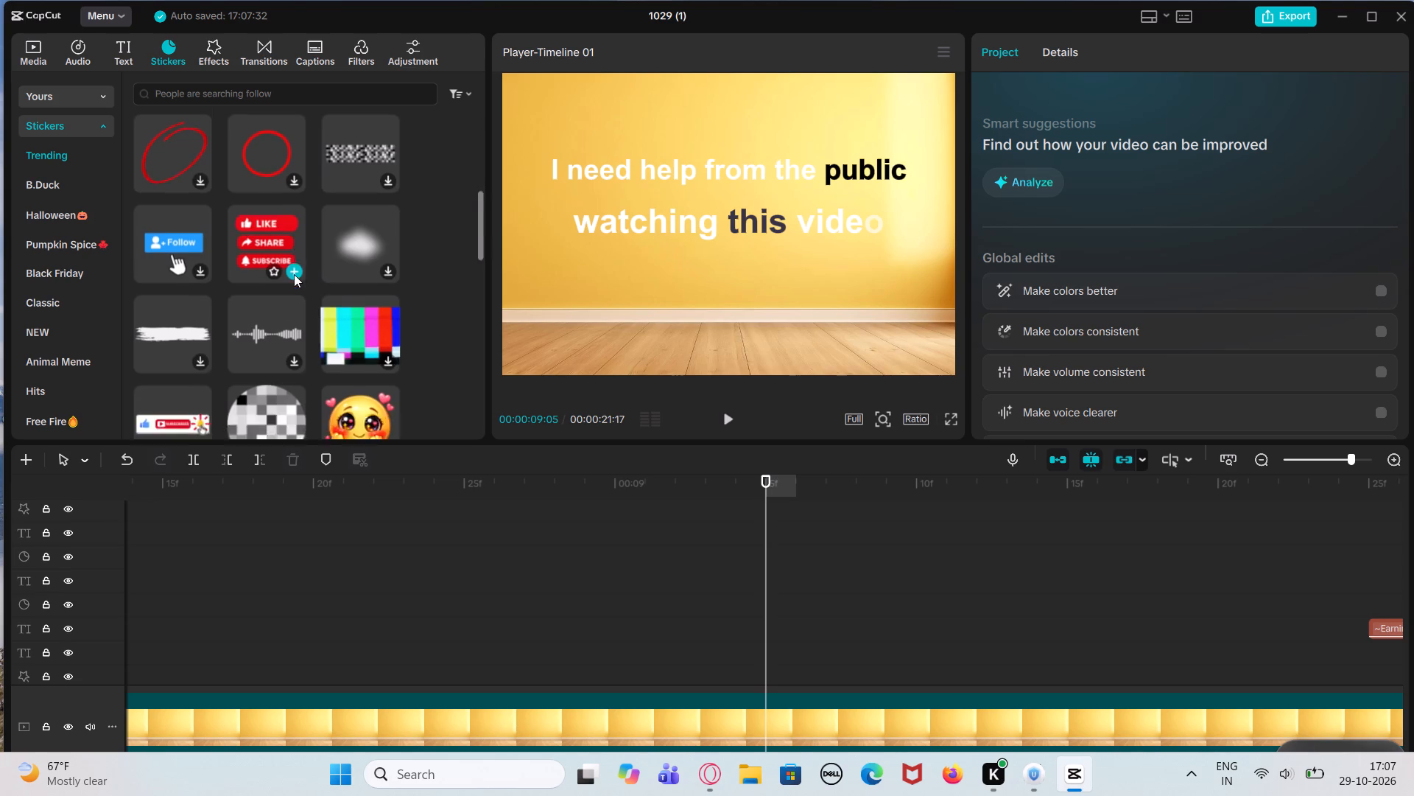
scroll(294, 274, "down", 2)
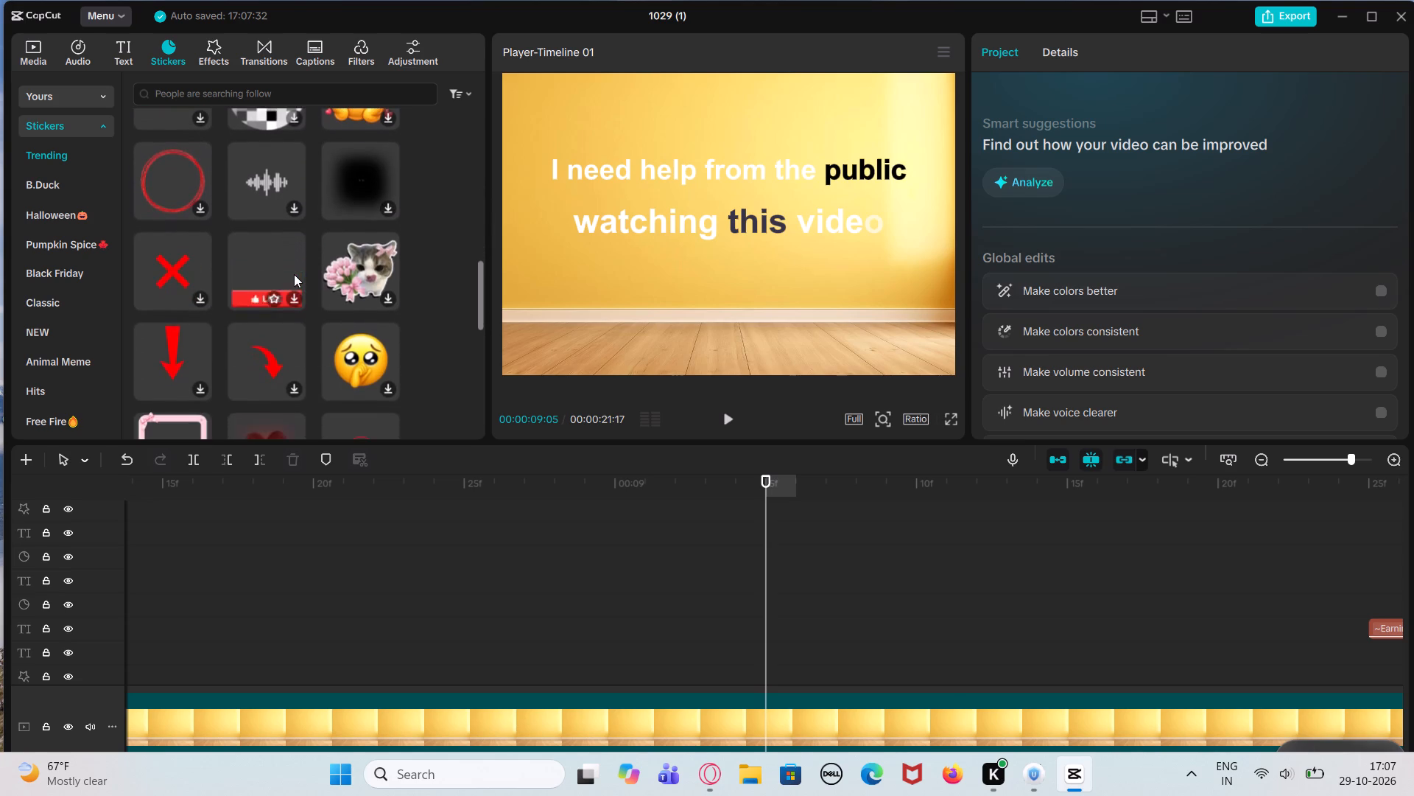
scroll(294, 274, "down", 1)
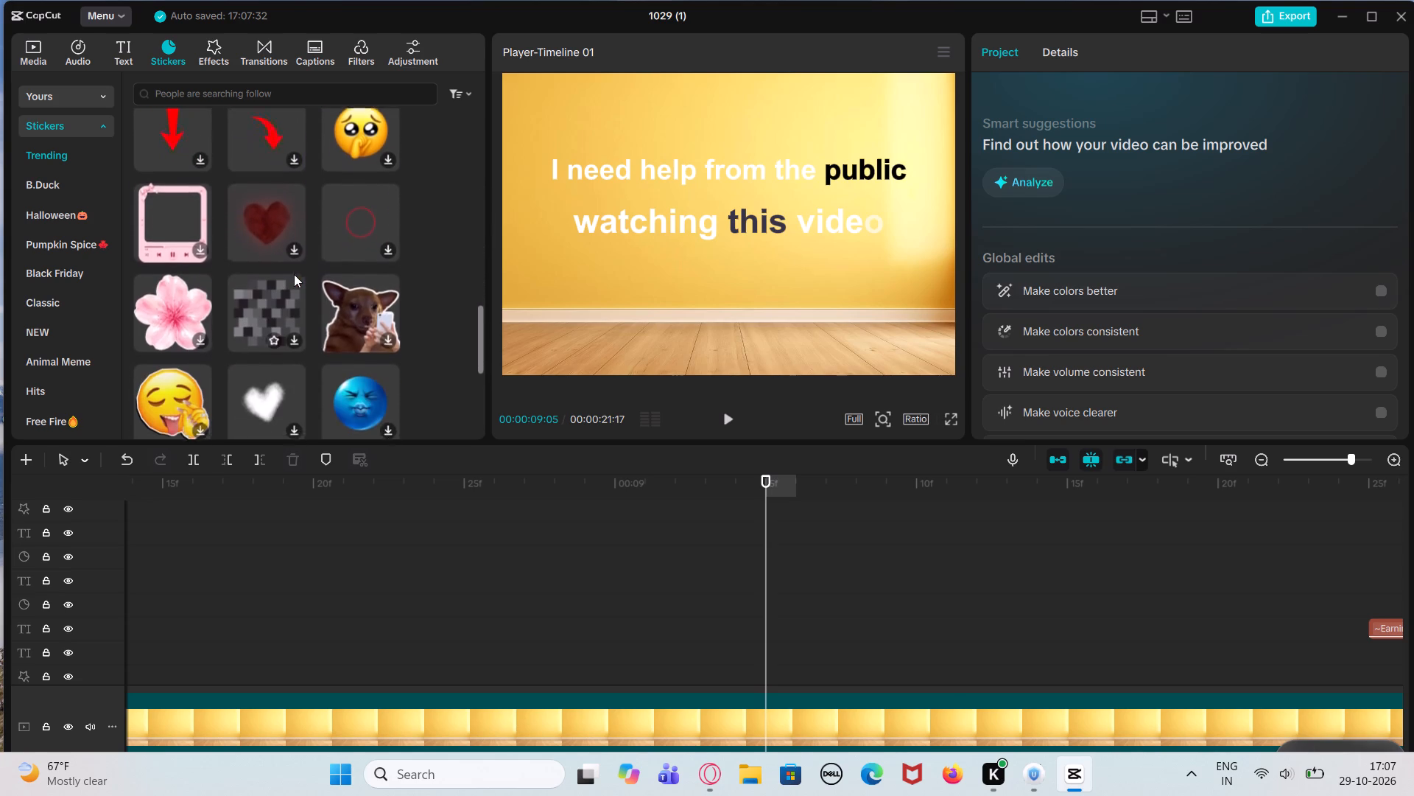
scroll(294, 274, "down", 2)
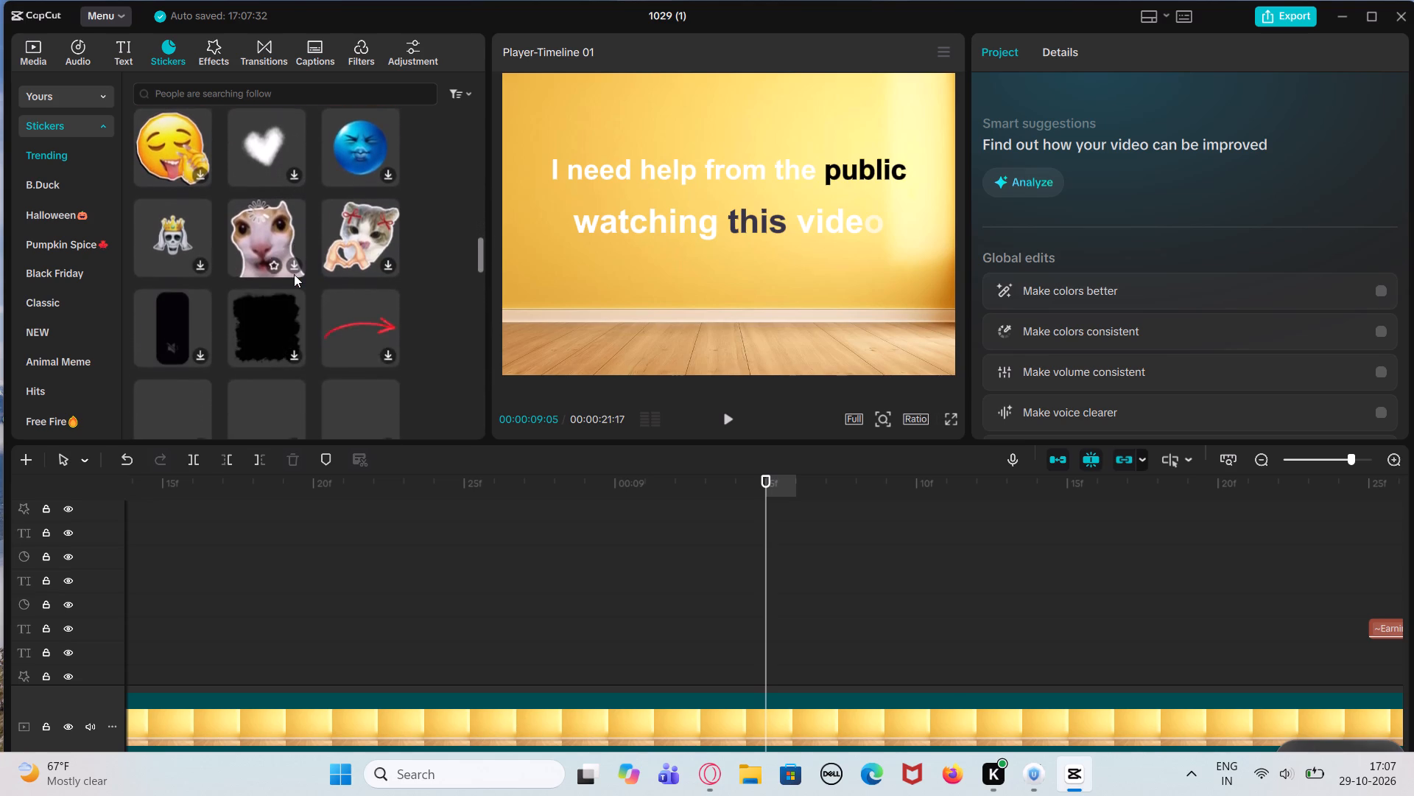
scroll(294, 274, "down", 2)
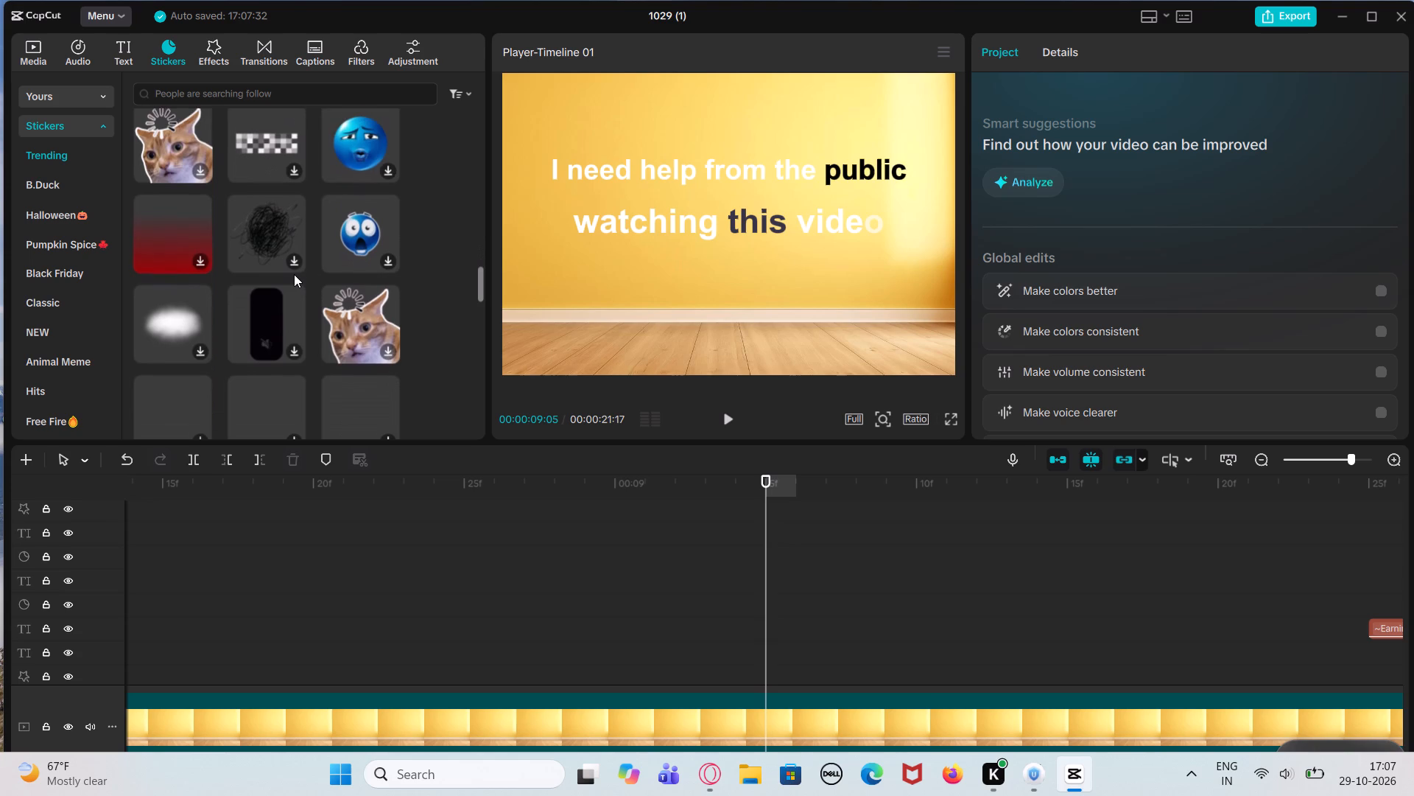
scroll(294, 274, "down", 2)
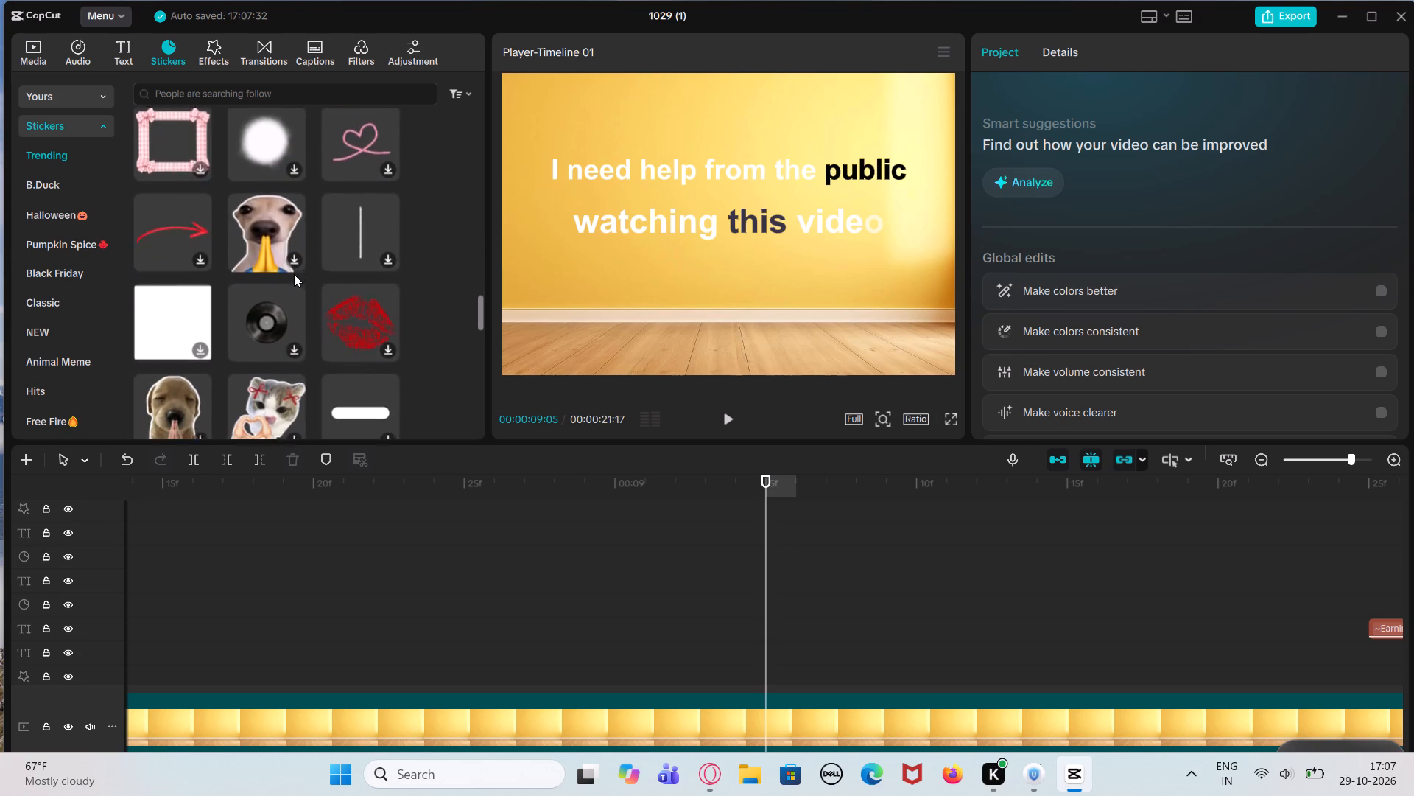
scroll(294, 274, "down", 1)
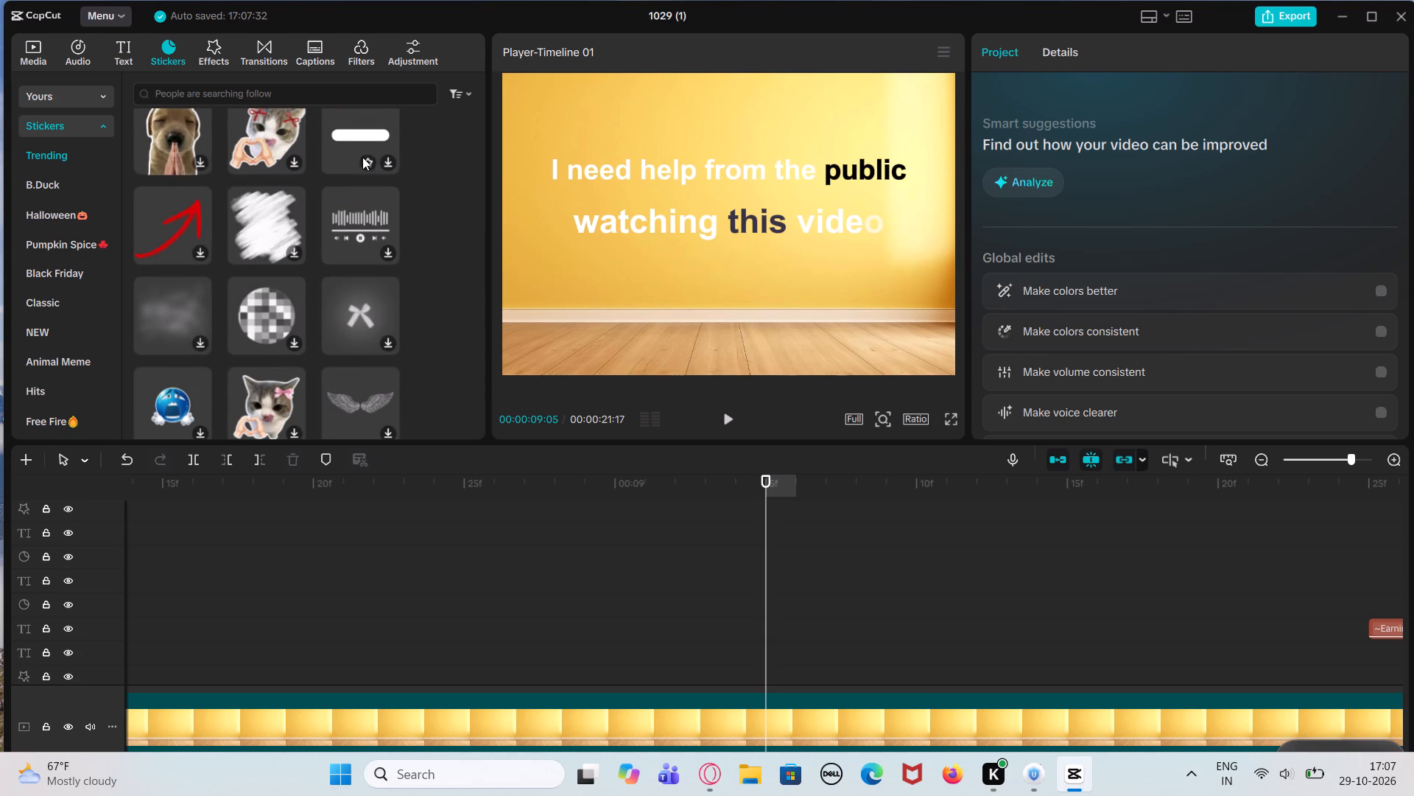
scroll(295, 287, "down", 1)
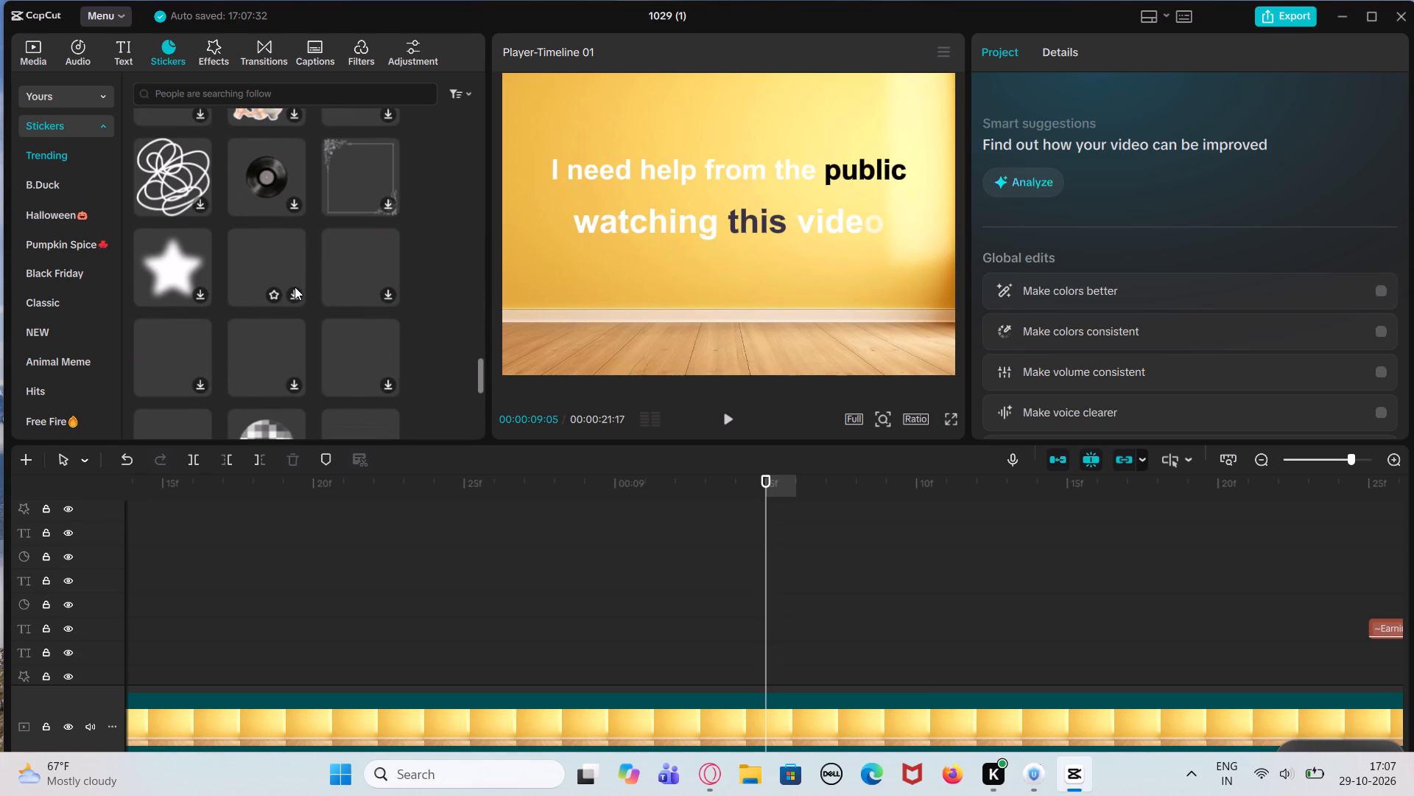
scroll(295, 287, "down", 1)
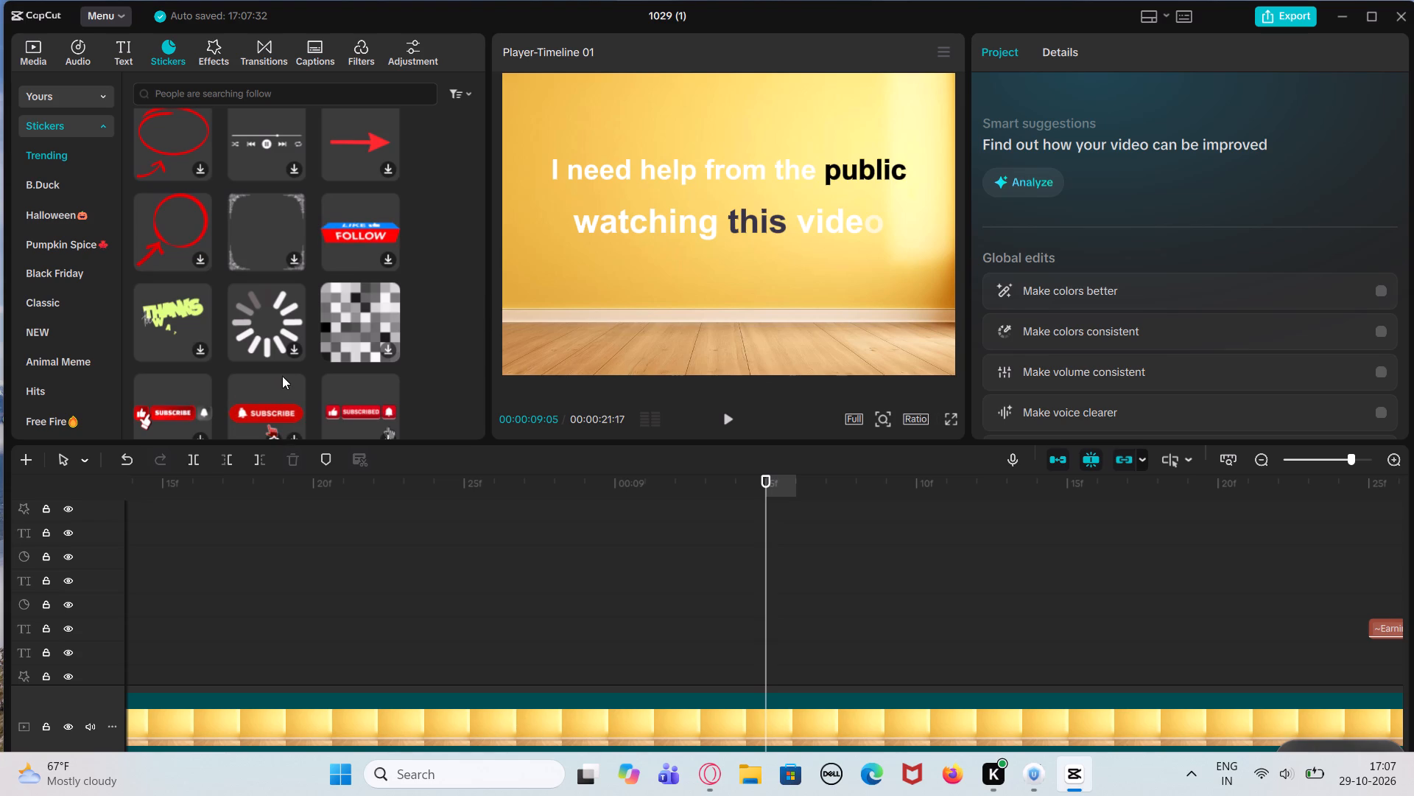
left_click(353, 230)
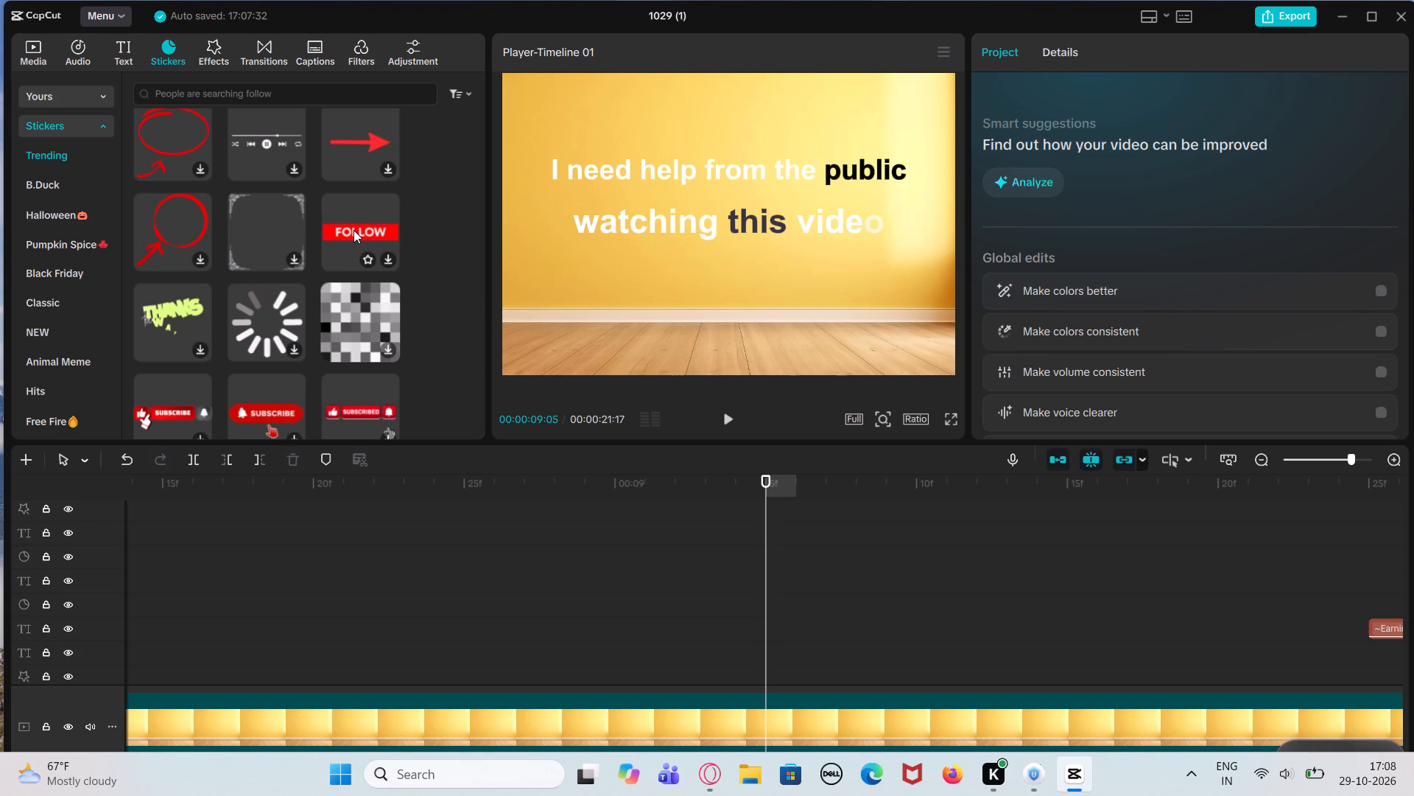
left_click_drag(355, 230, 674, 629)
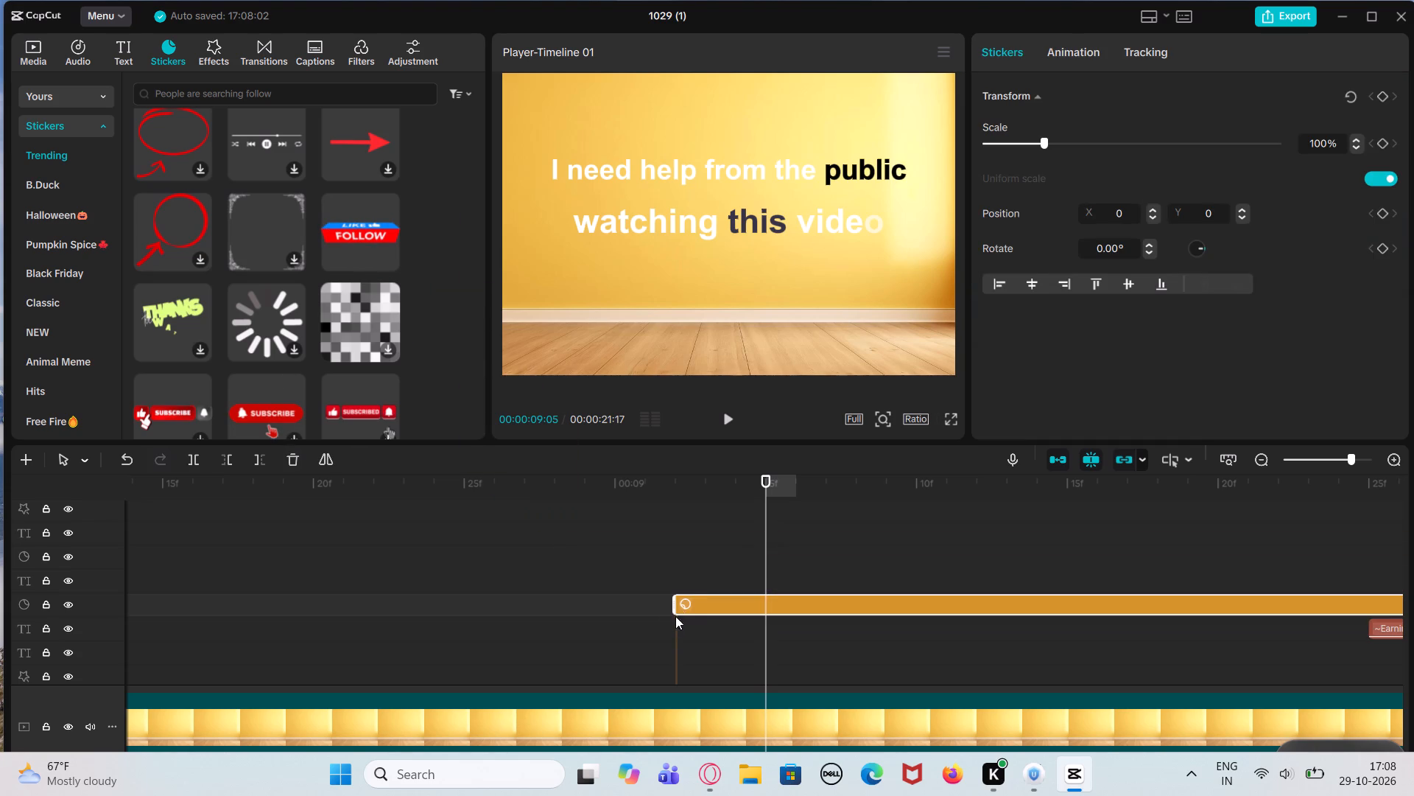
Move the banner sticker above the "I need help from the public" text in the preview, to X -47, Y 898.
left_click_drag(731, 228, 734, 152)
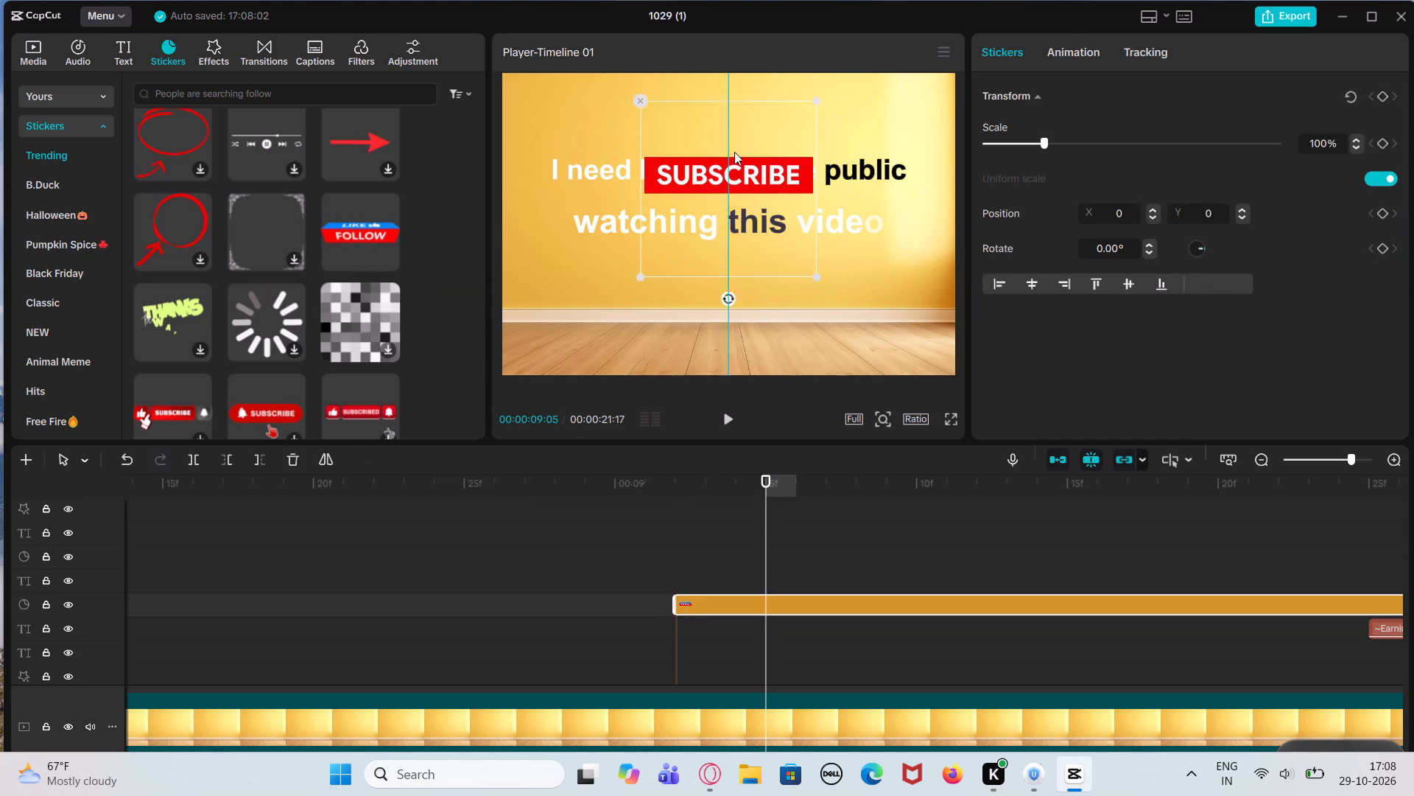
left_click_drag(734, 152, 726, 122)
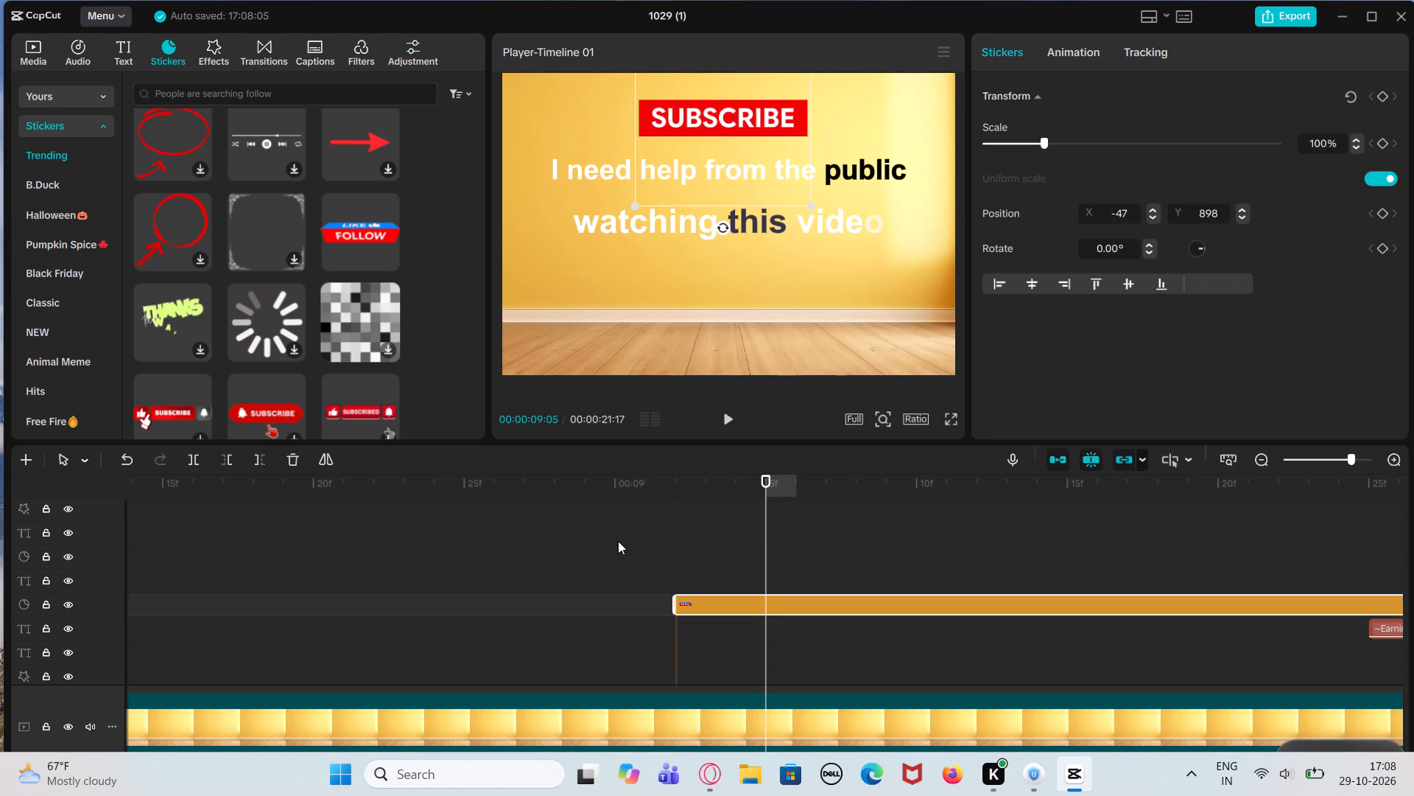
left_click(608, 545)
Play on to the "what does public need" list and move the banner sticker below it, to X -70, Y -859.
left_click(727, 413)
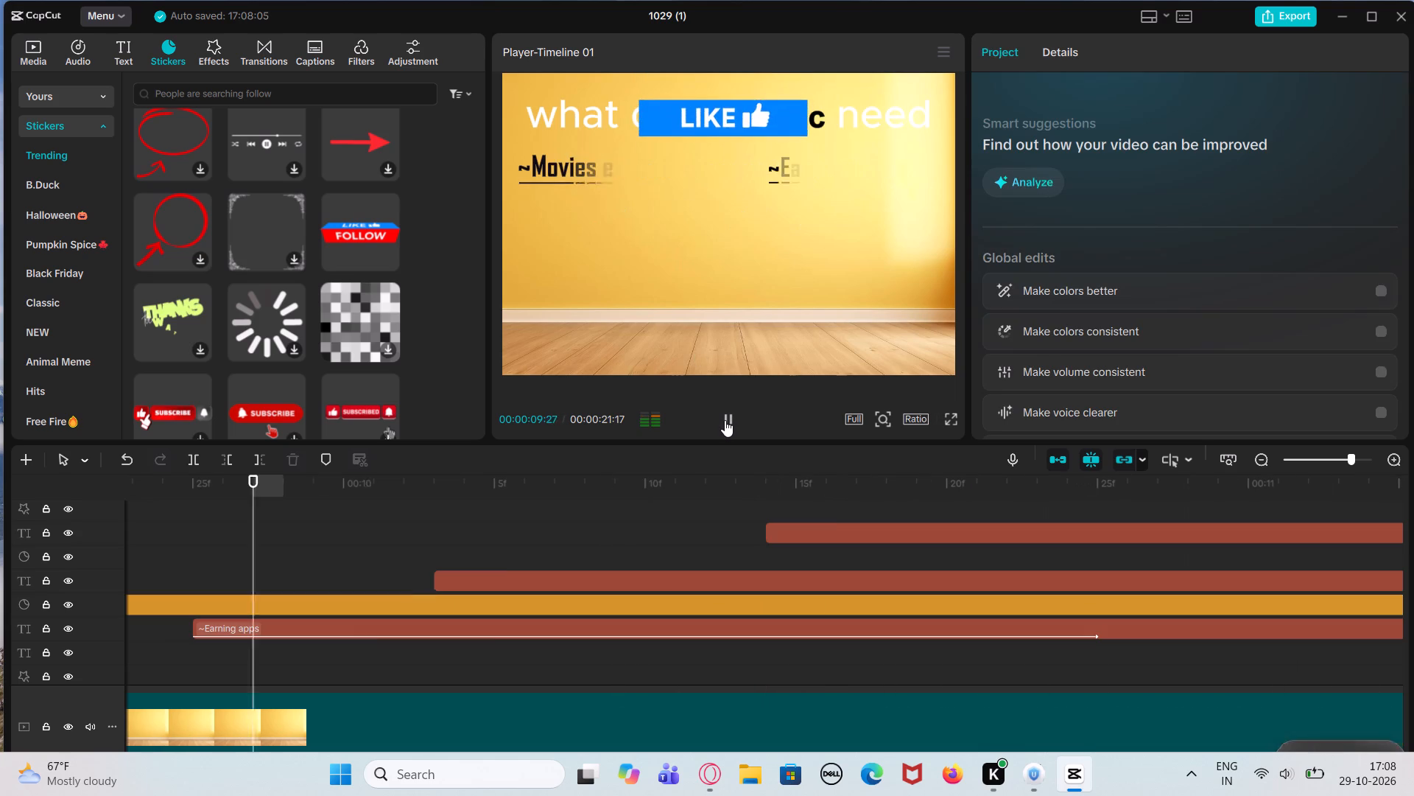
left_click(725, 420)
left_click(715, 99)
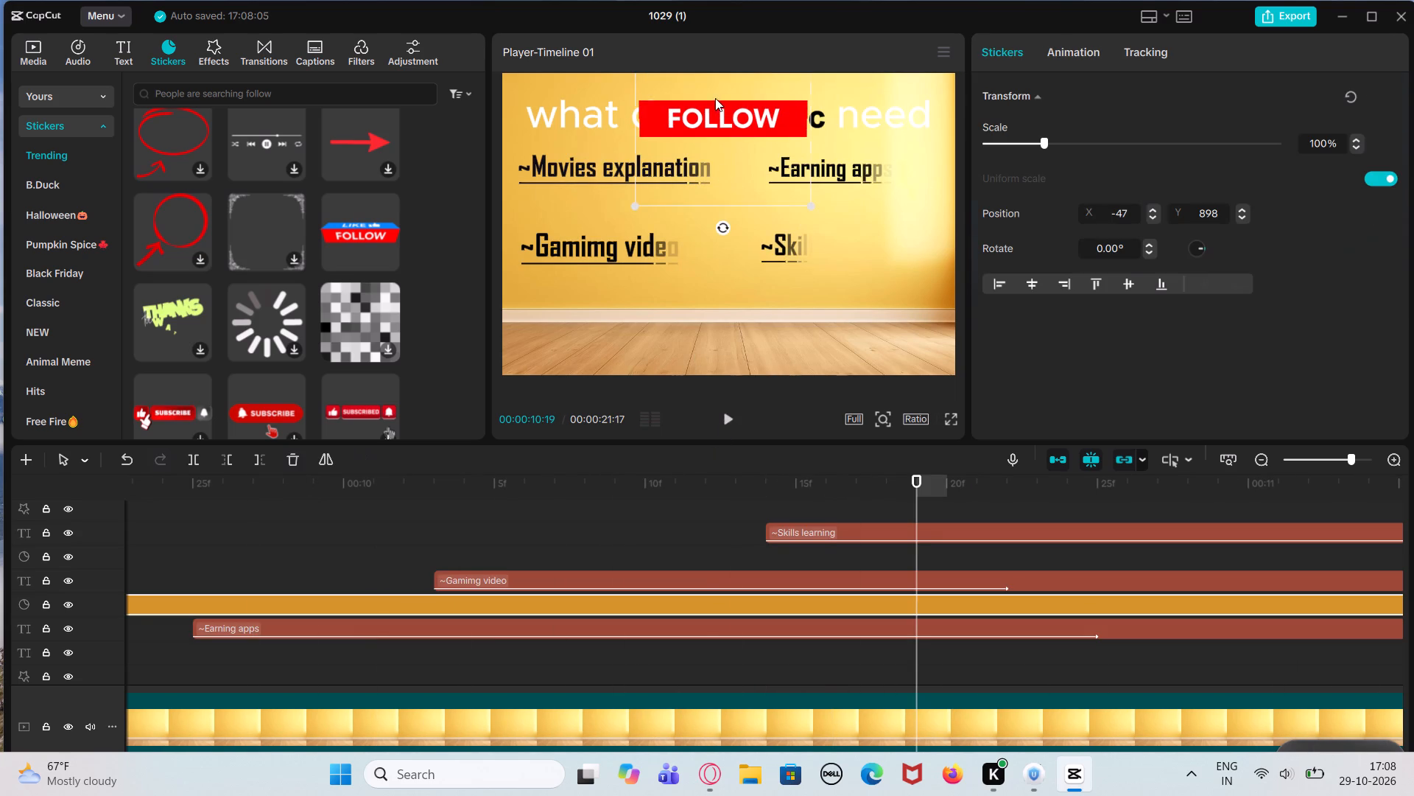
left_click_drag(715, 119, 712, 327)
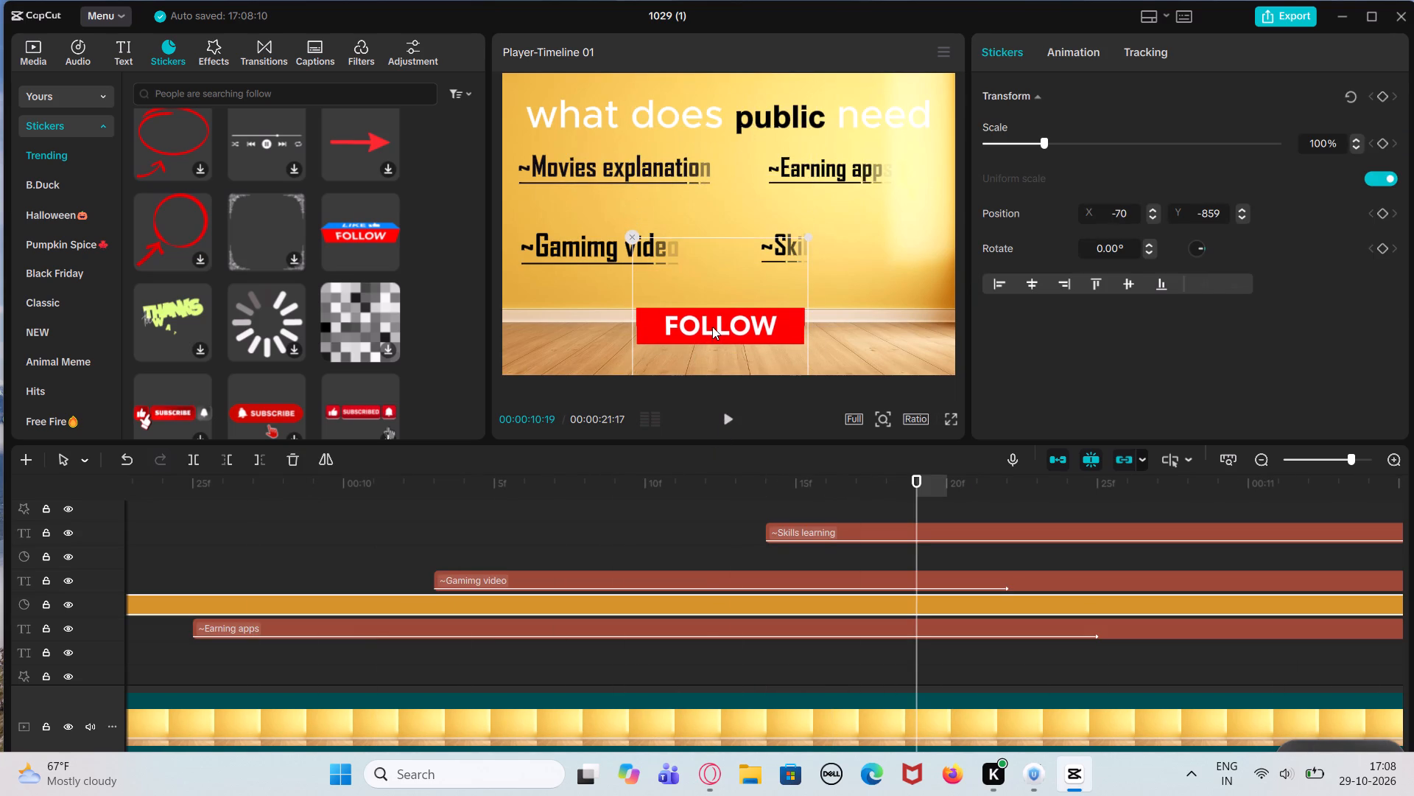
Play the "what does public need" list from 00:00:10:05 to check the banner sticker against the texts.
left_click(483, 509)
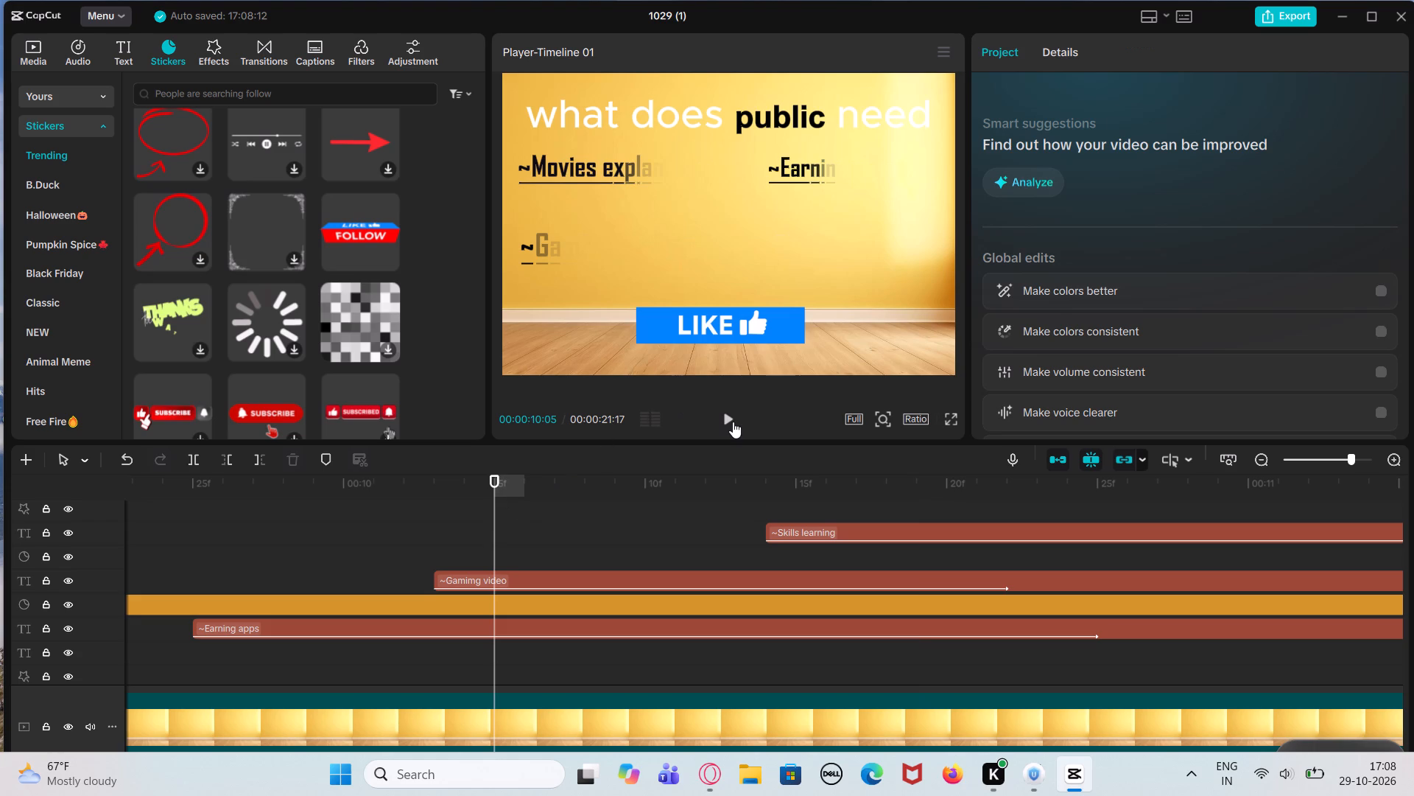
left_click(733, 422)
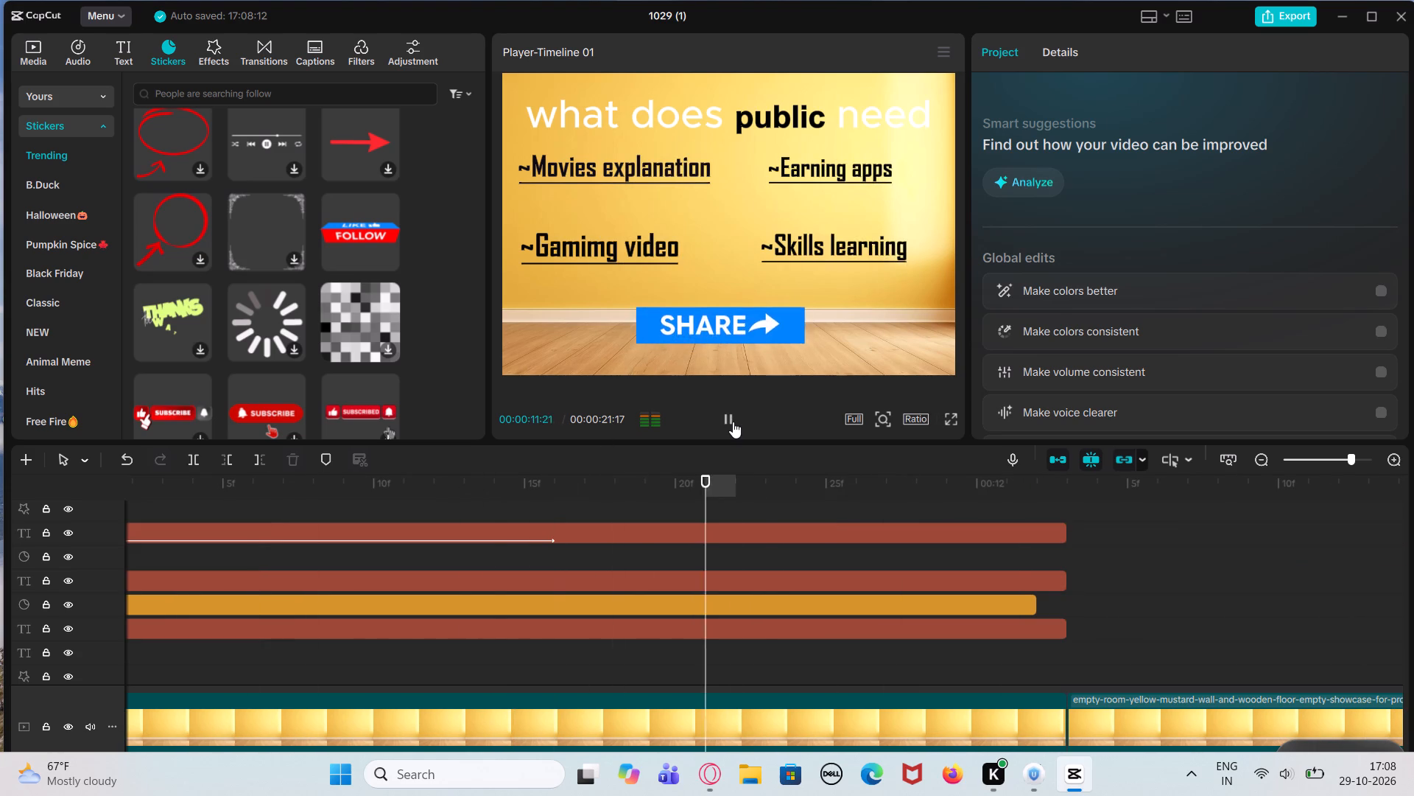
left_click(733, 422)
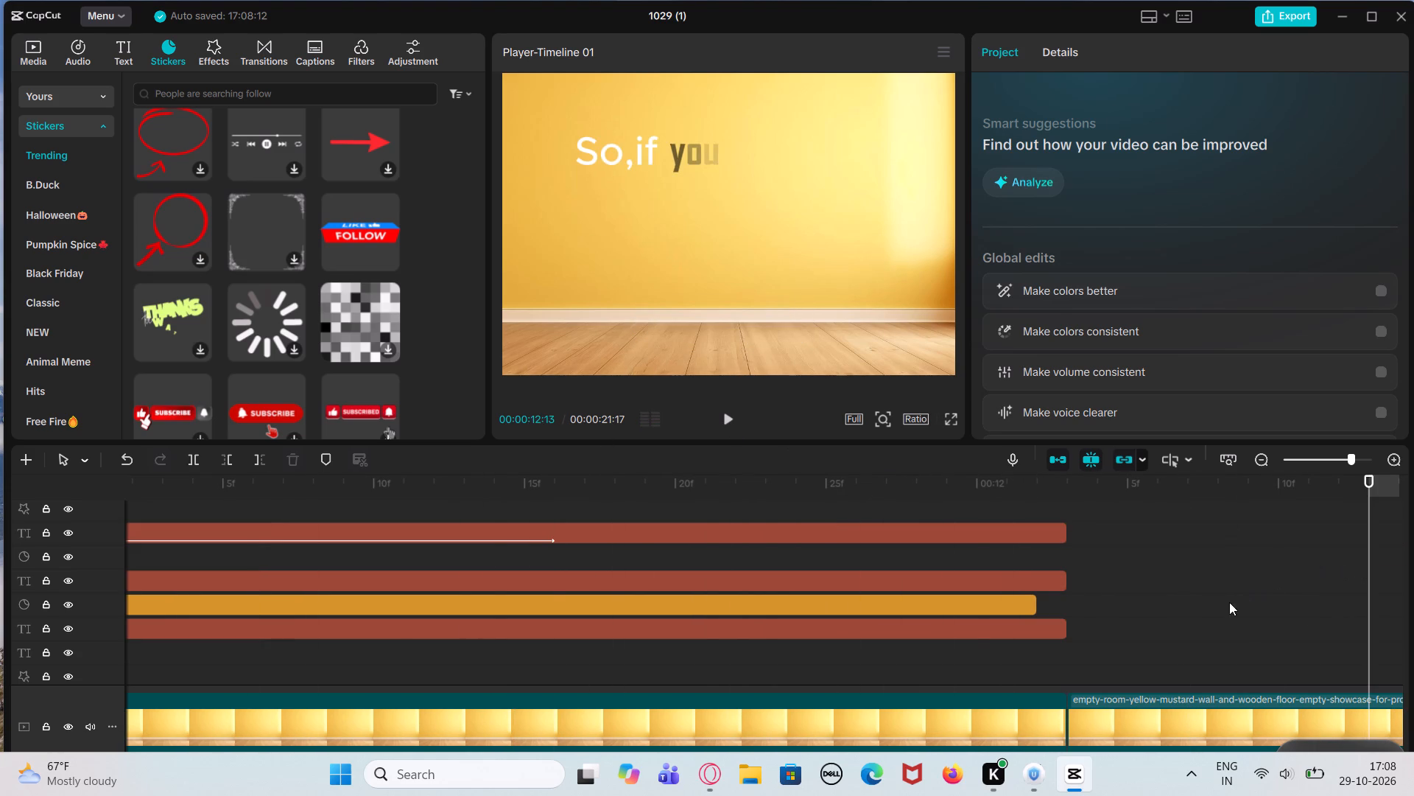
Add the pink cherry blossom flower sticker from Trending to the timeline at 00:00:12:17, over the "So,if you tell" text.
left_click(1224, 603)
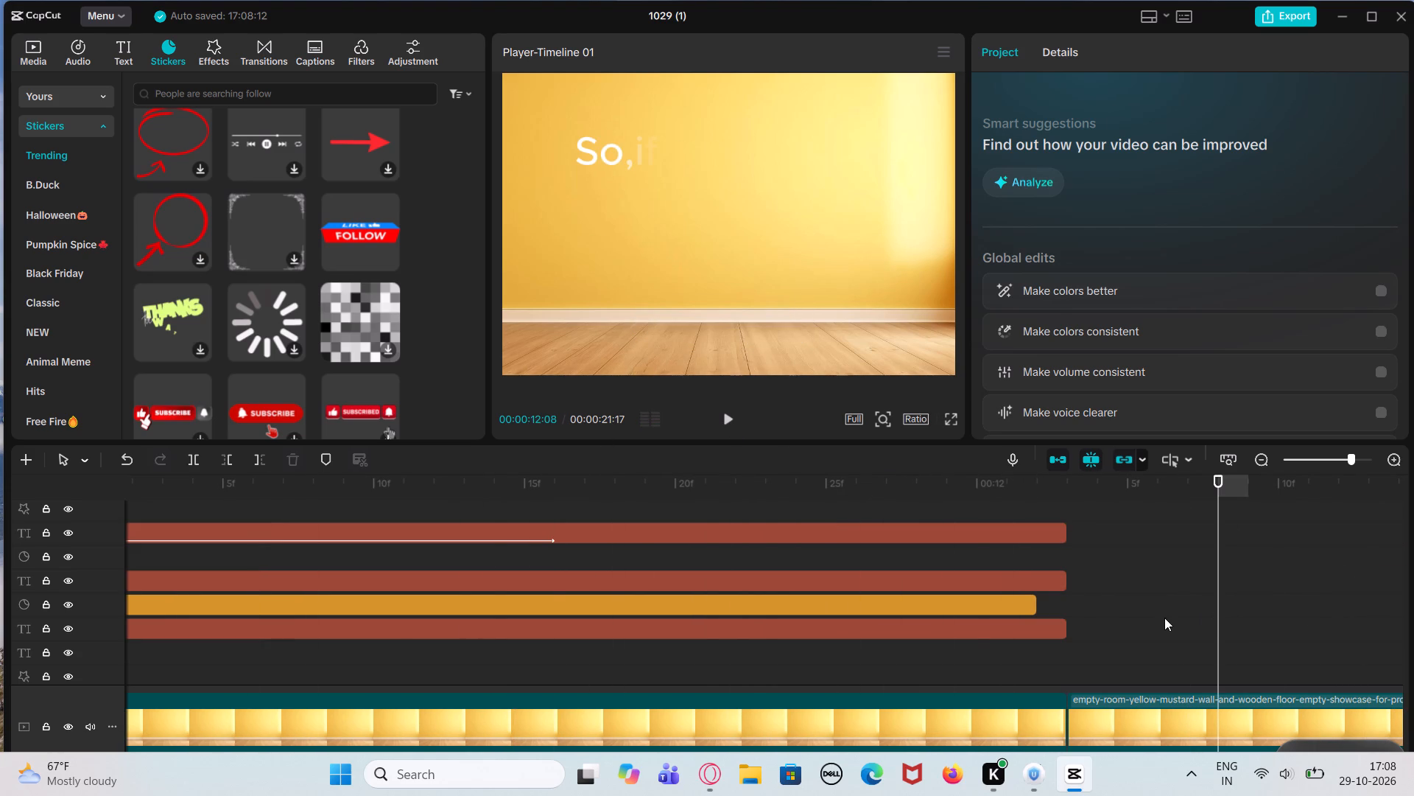
key("Down")
left_click(360, 596)
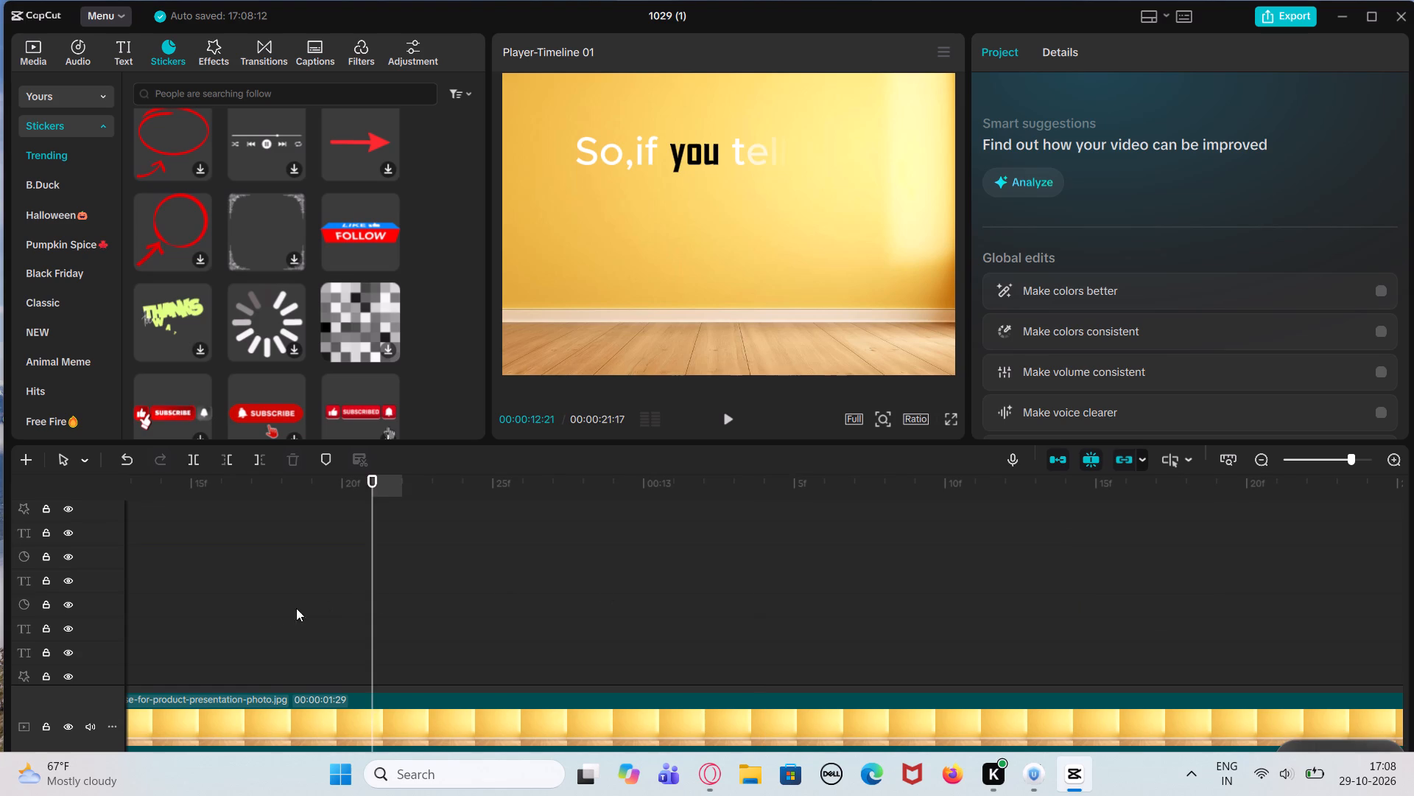
left_click(244, 613)
scroll(270, 395, "down", 1)
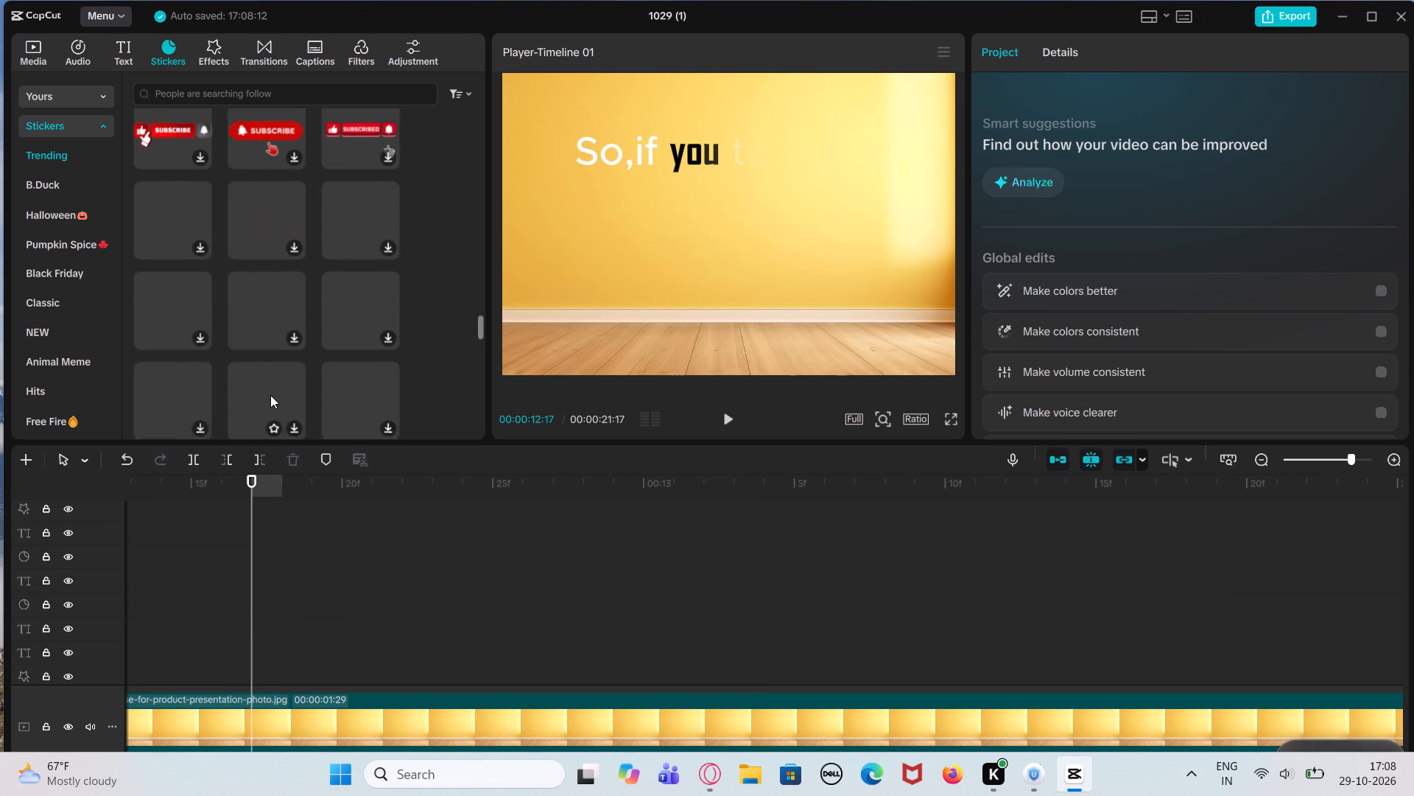
scroll(270, 395, "down", 3)
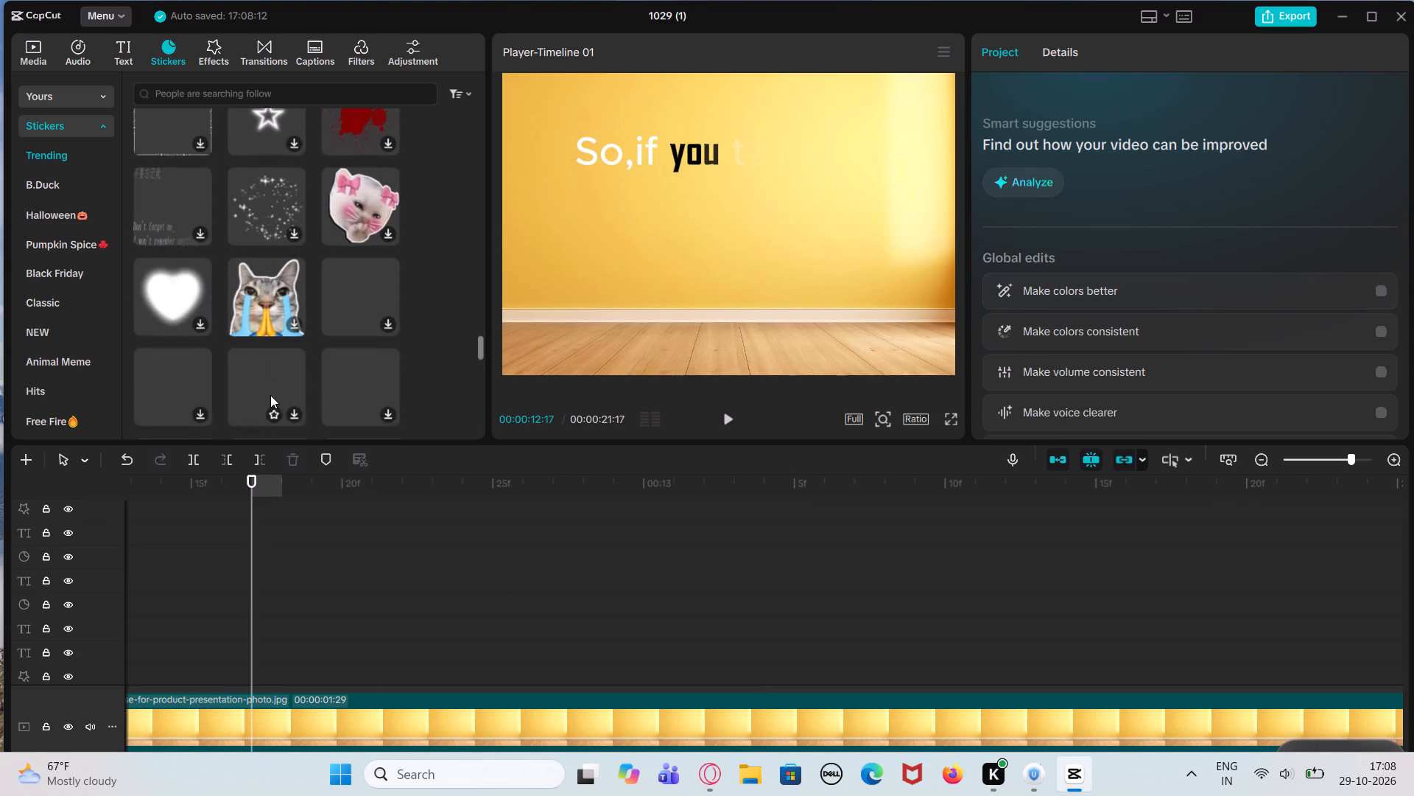
scroll(270, 395, "down", 1)
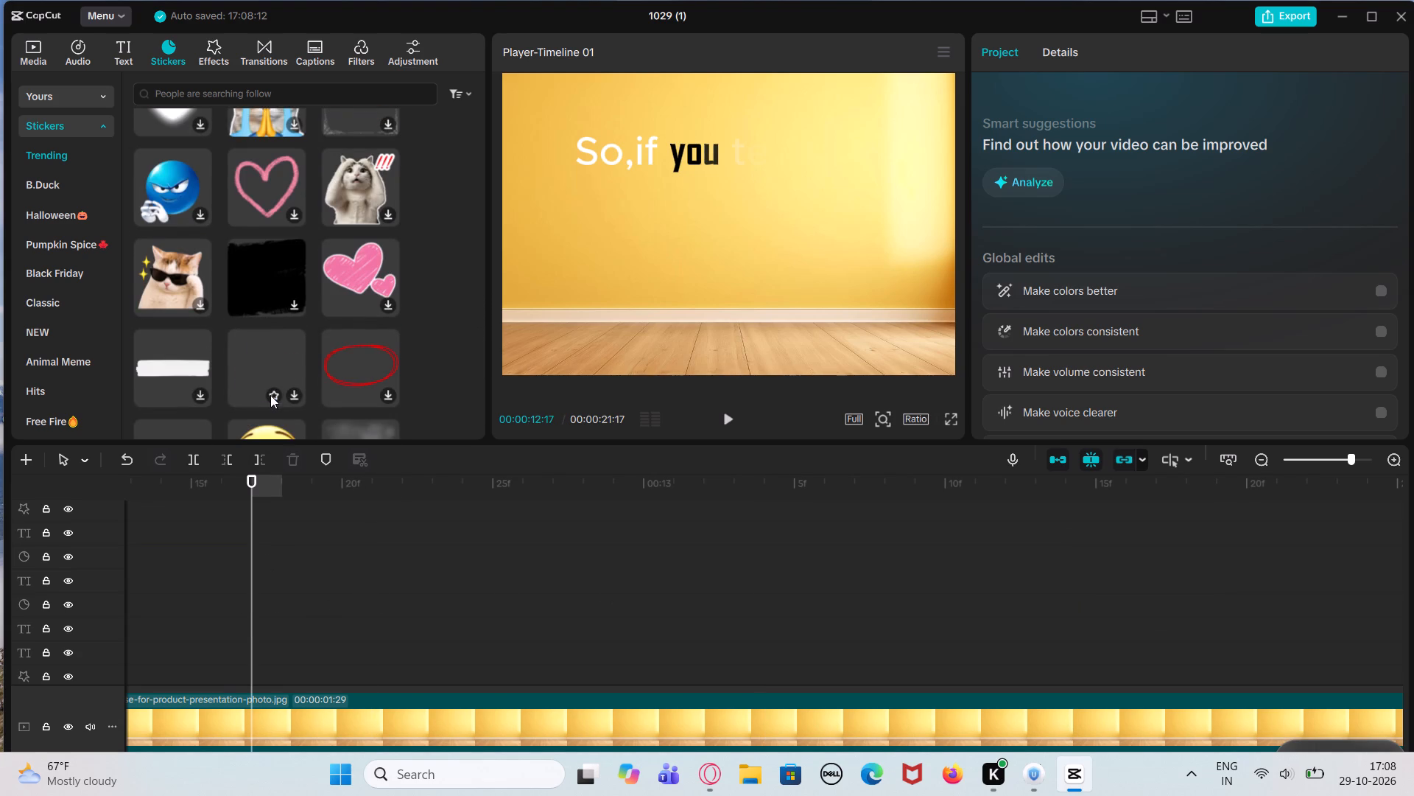
scroll(270, 395, "down", 2)
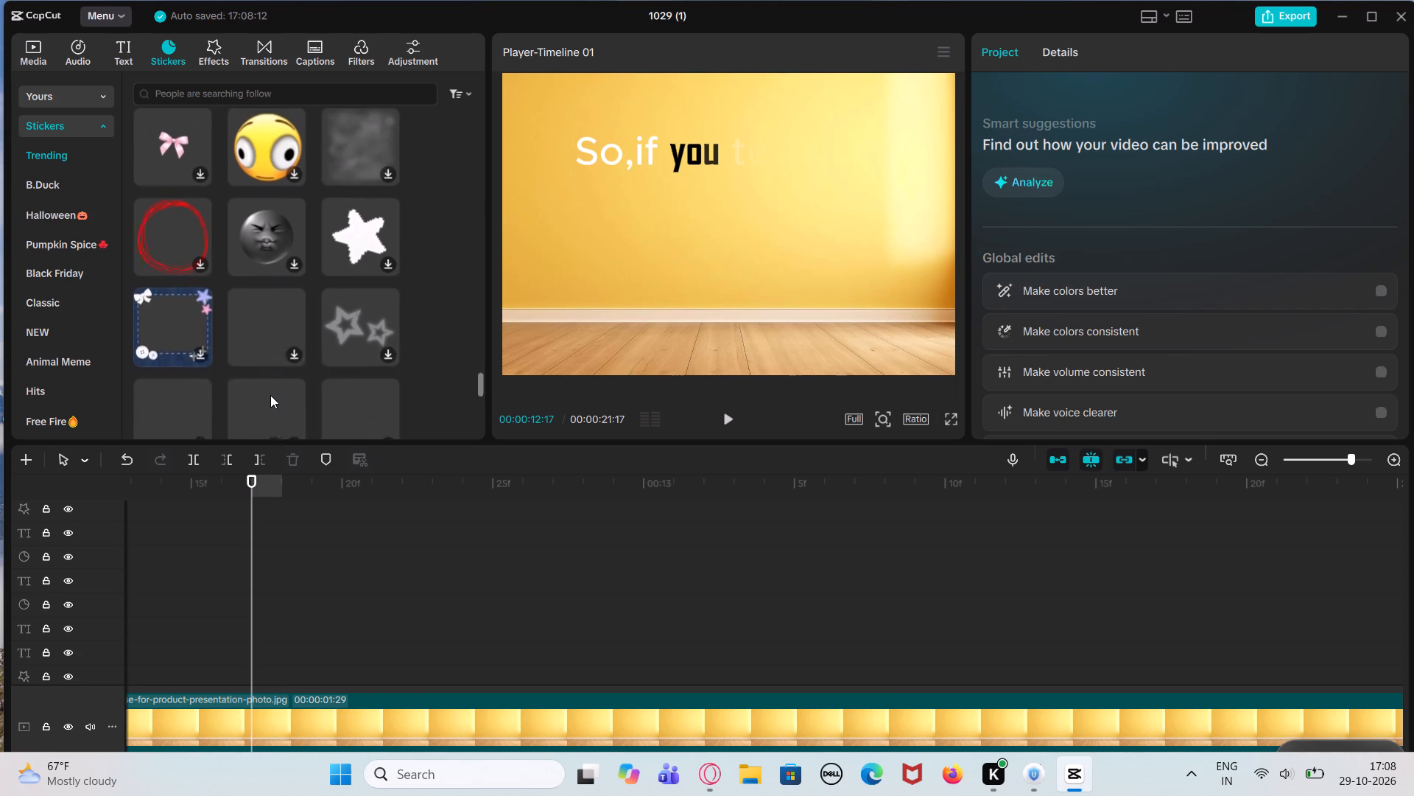
scroll(270, 395, "down", 2)
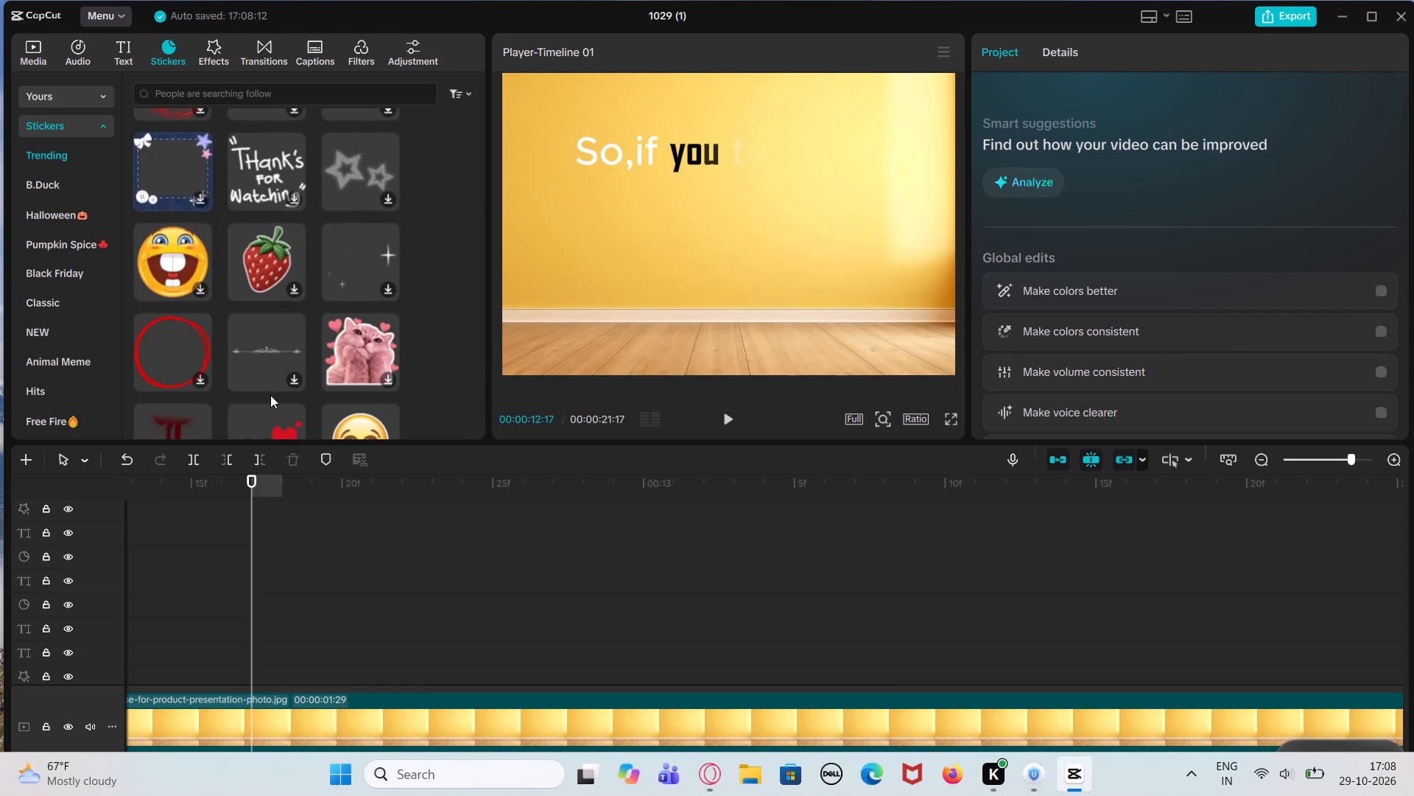
scroll(270, 395, "down", 2)
scroll(270, 395, "right", 1)
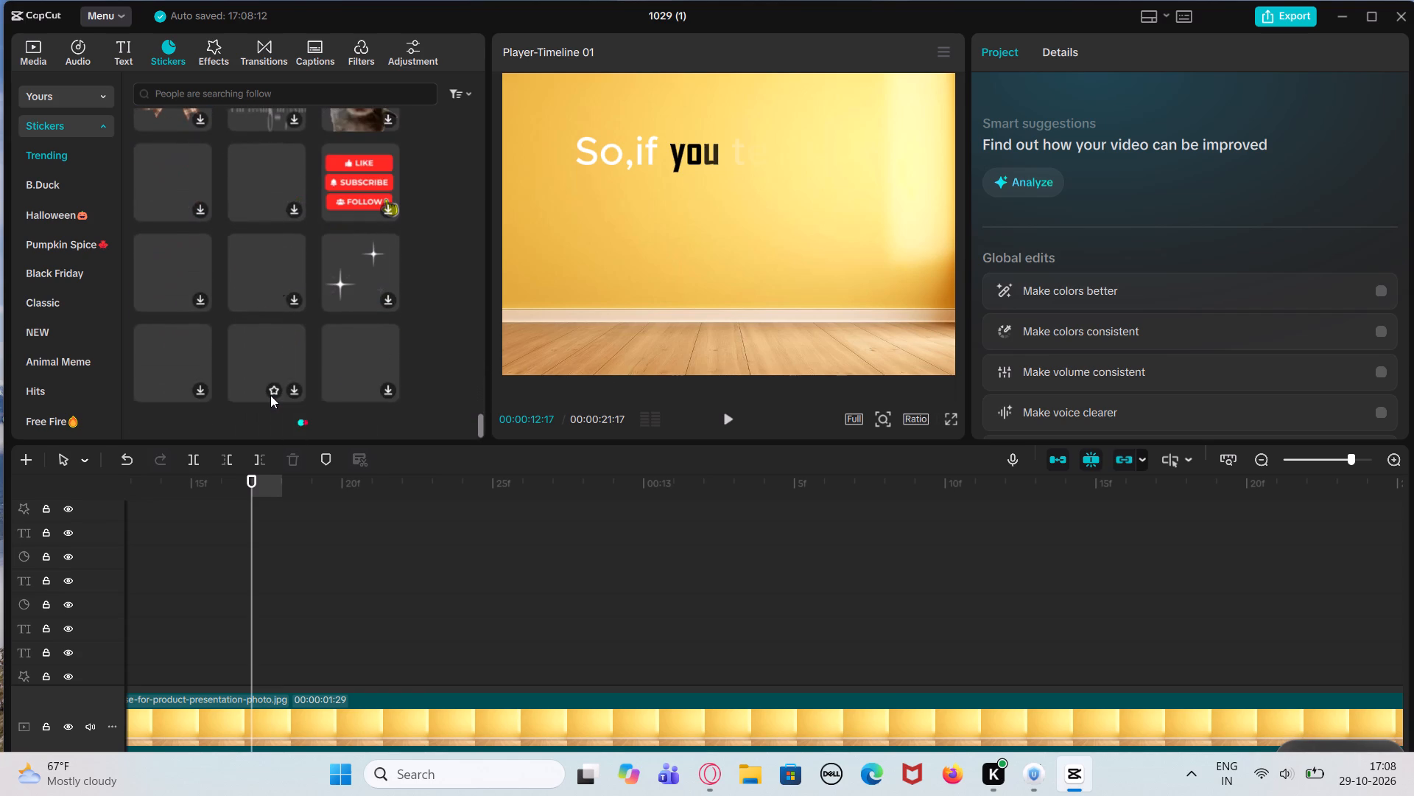
scroll(270, 395, "right", 1)
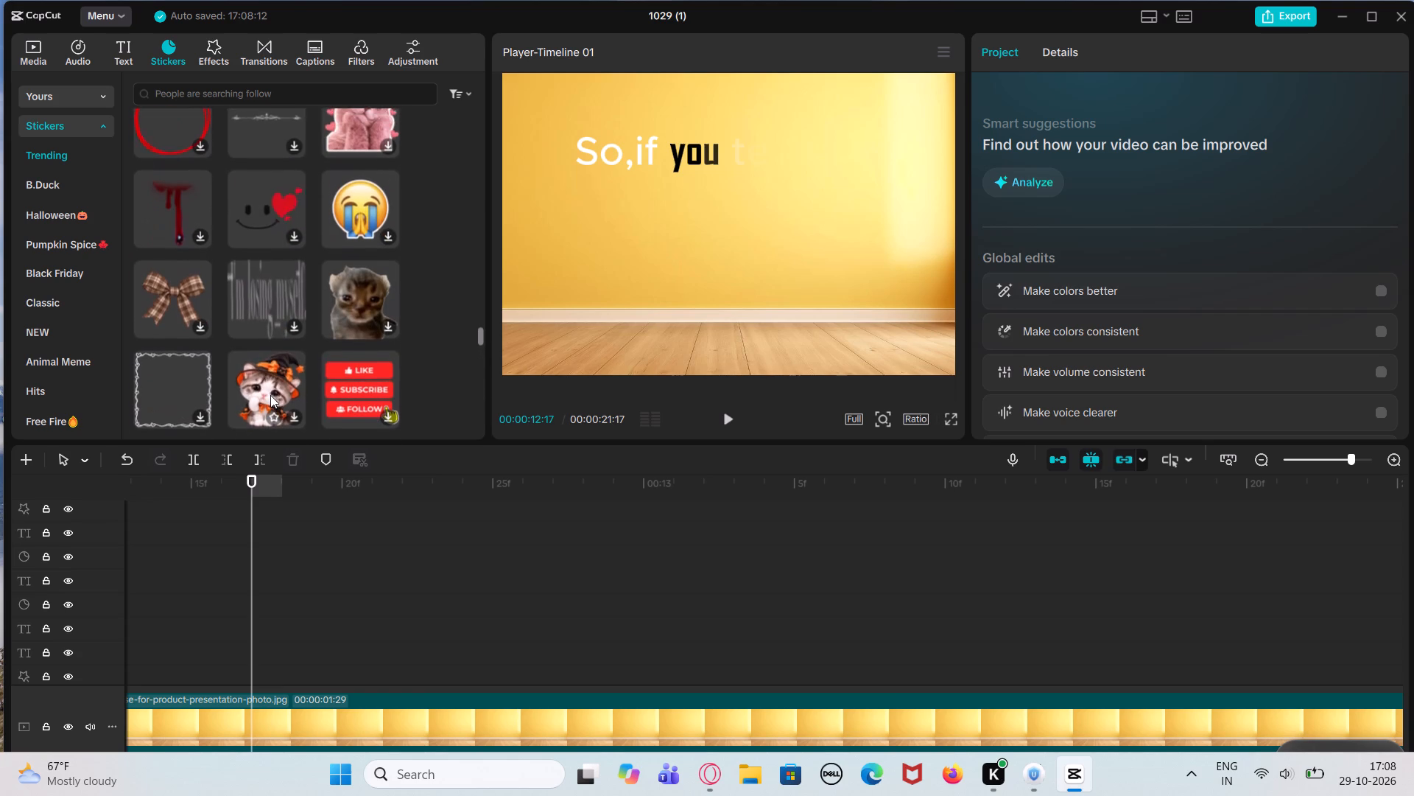
scroll(270, 395, "right", 1)
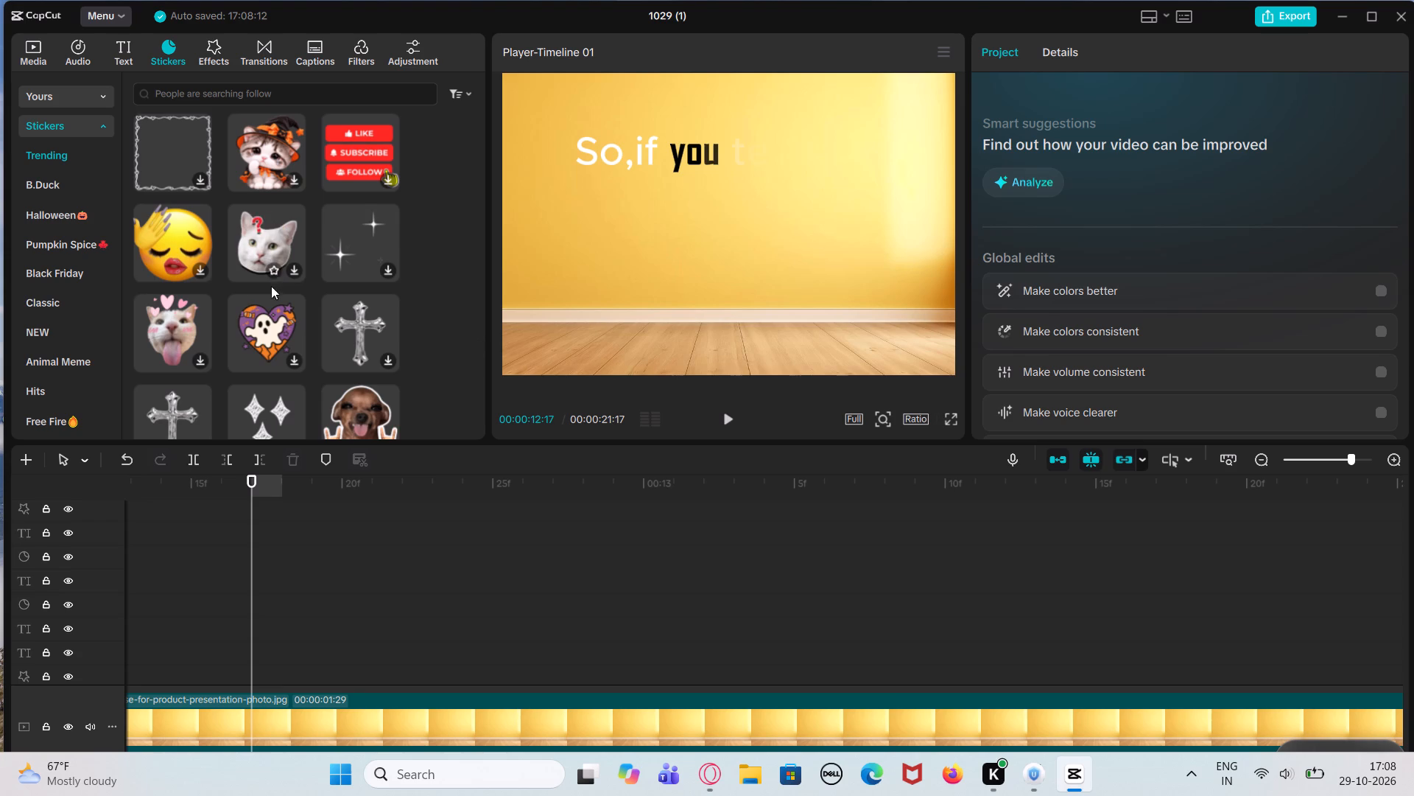
scroll(263, 341, "down", 3)
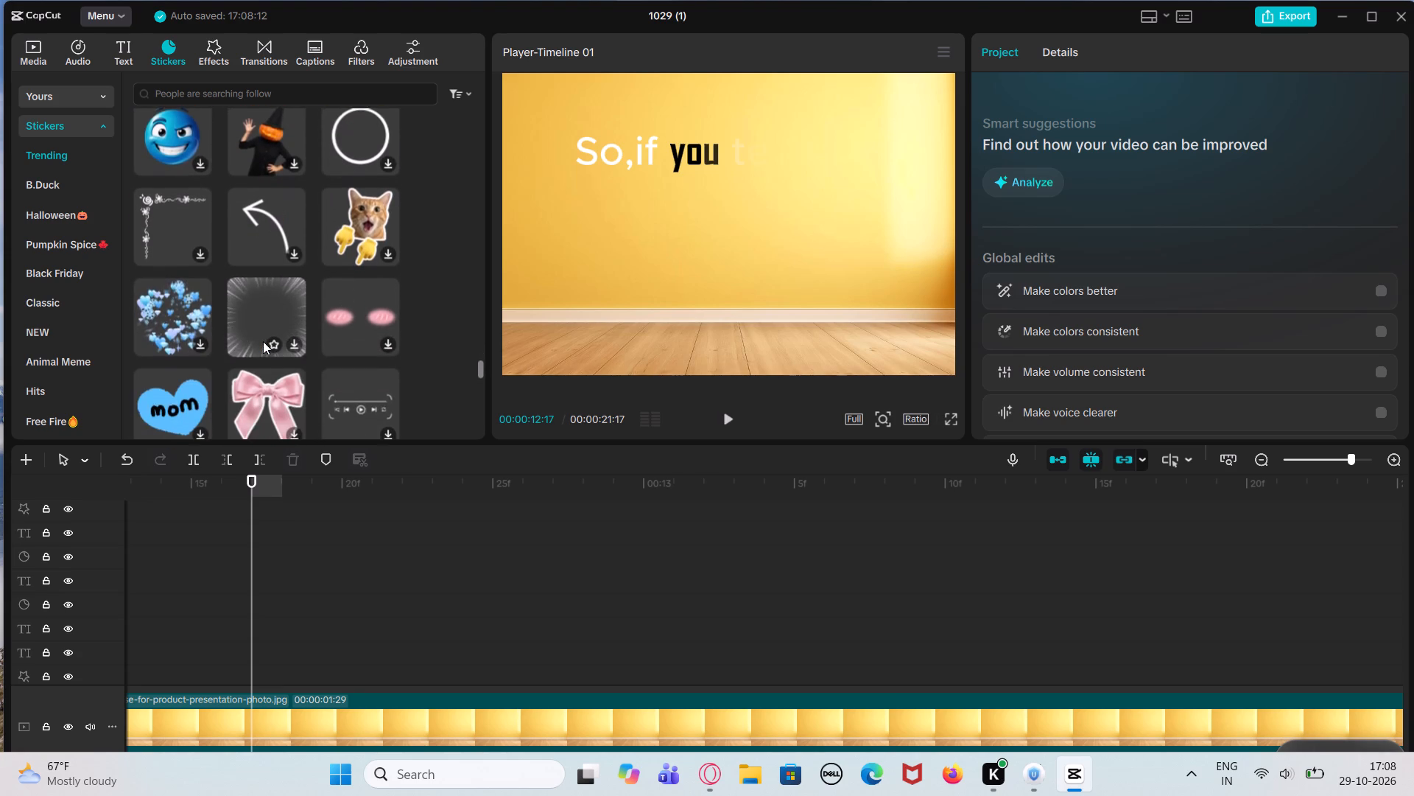
scroll(263, 341, "down", 2)
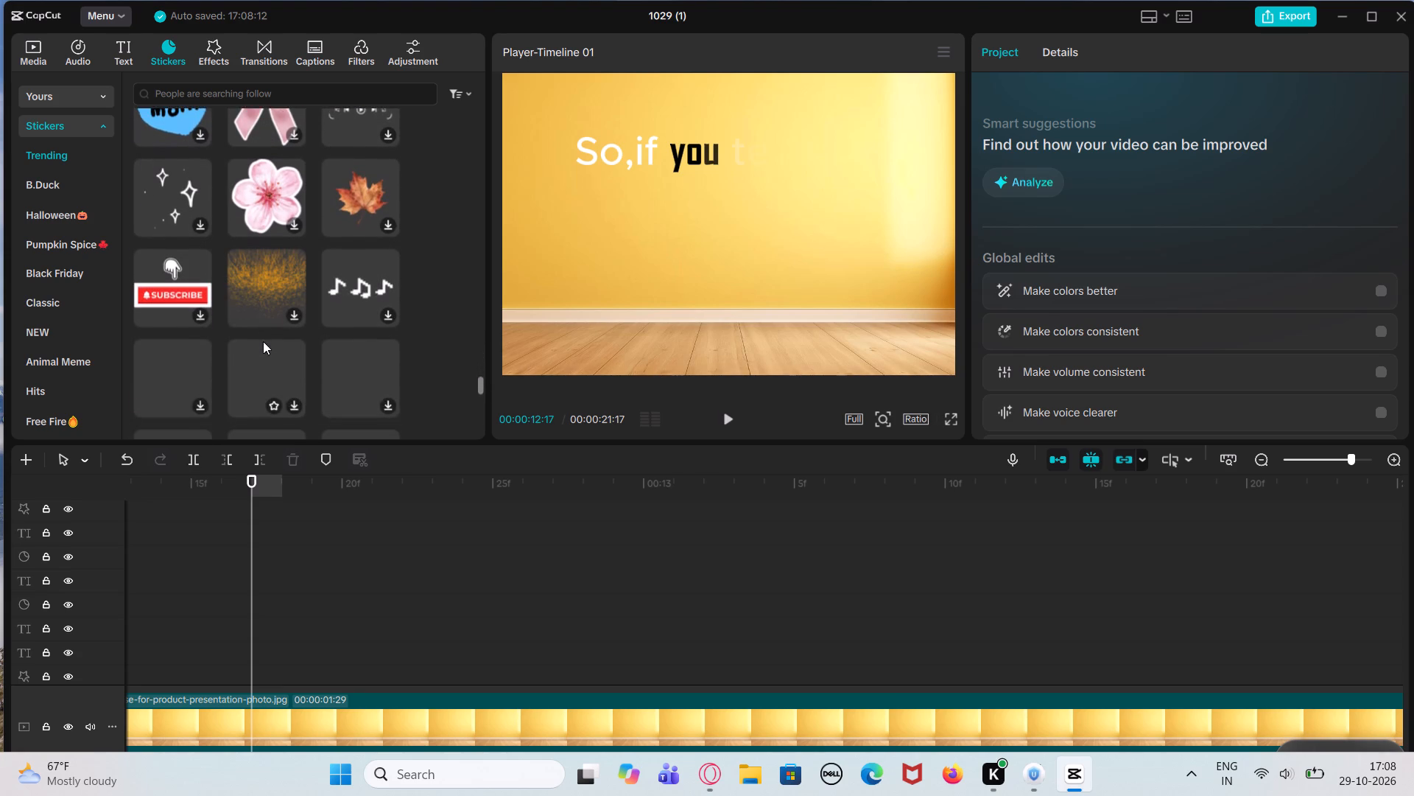
left_click_drag(246, 185, 259, 605)
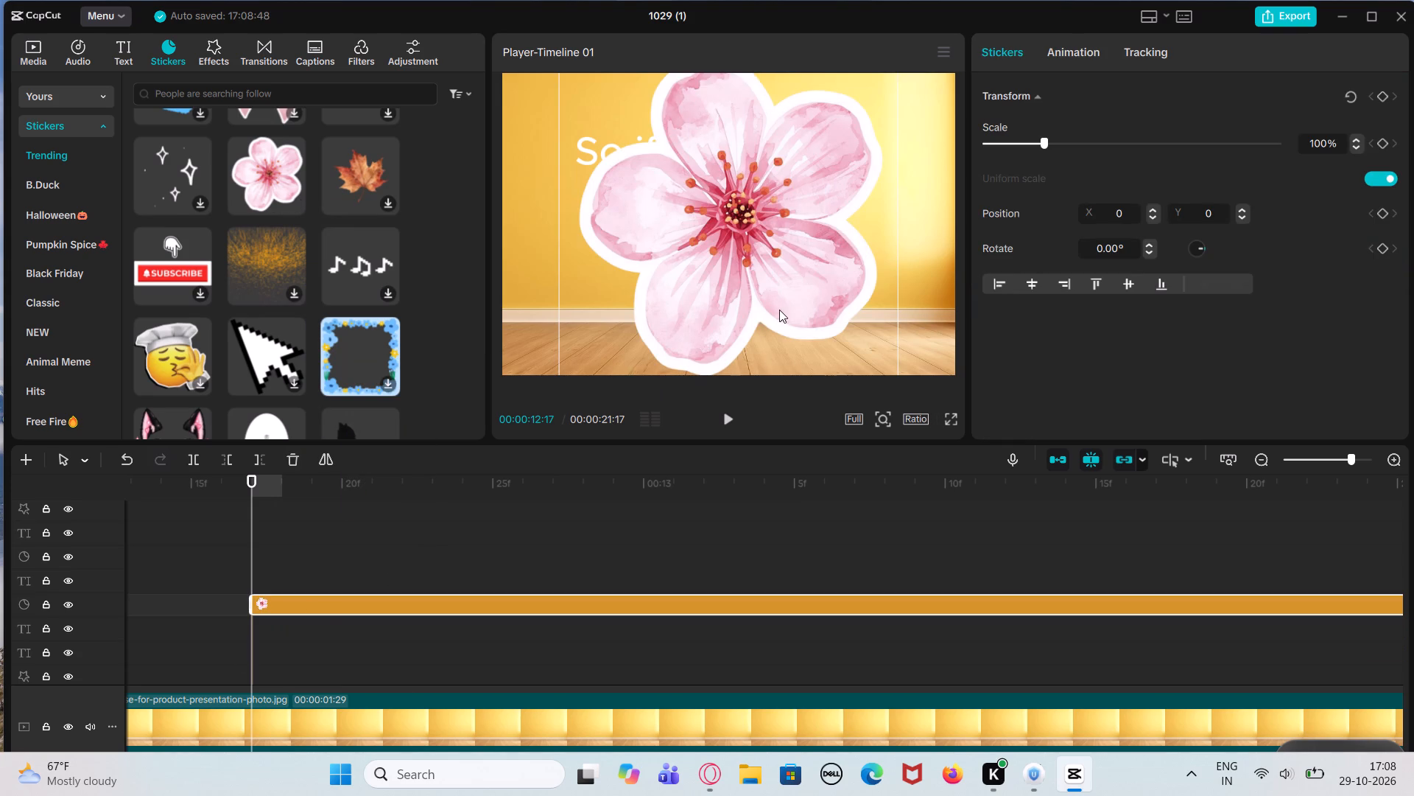
Scale the flower sticker to 29% and move it below the text in the preview, to X -250, Y -507.
left_click(1002, 136)
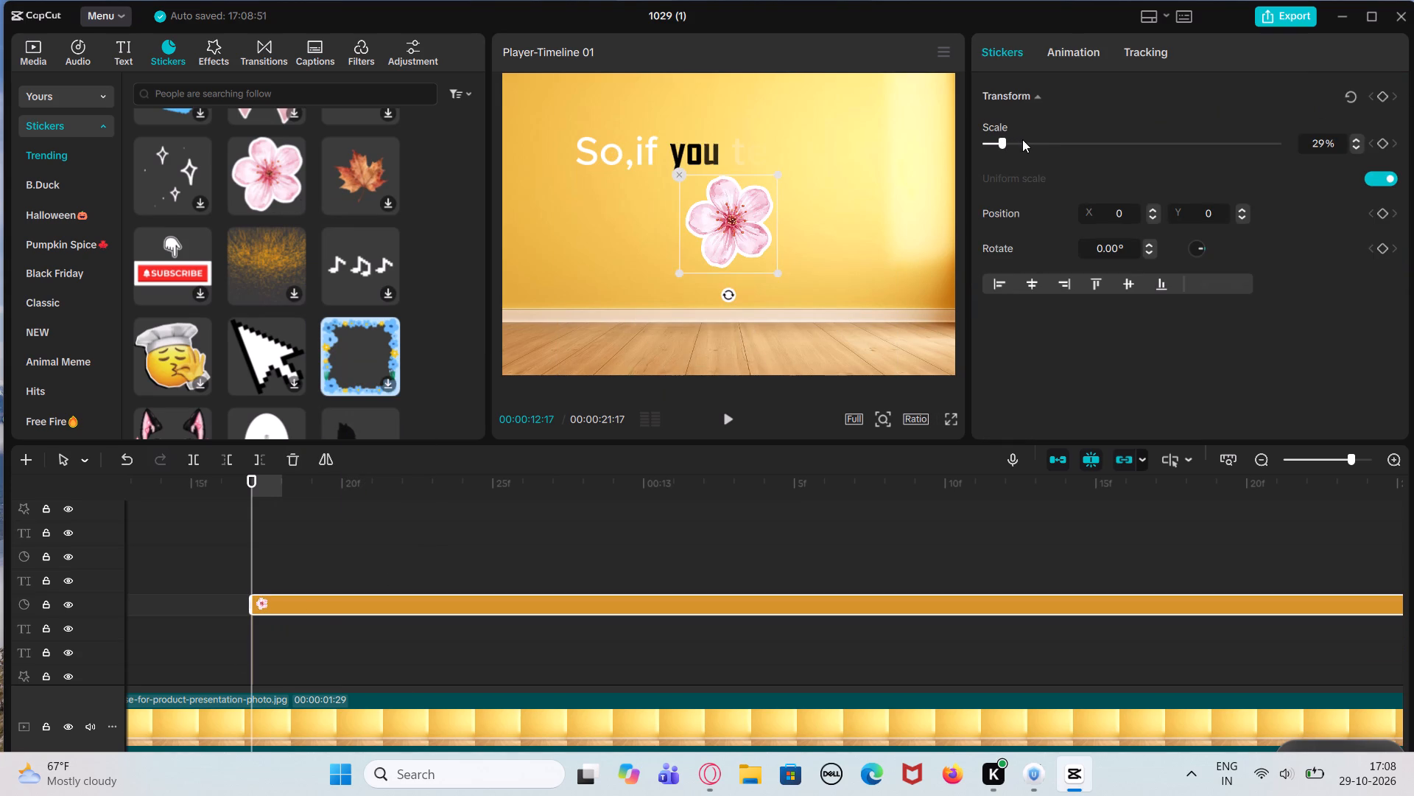
left_click_drag(708, 245, 679, 306)
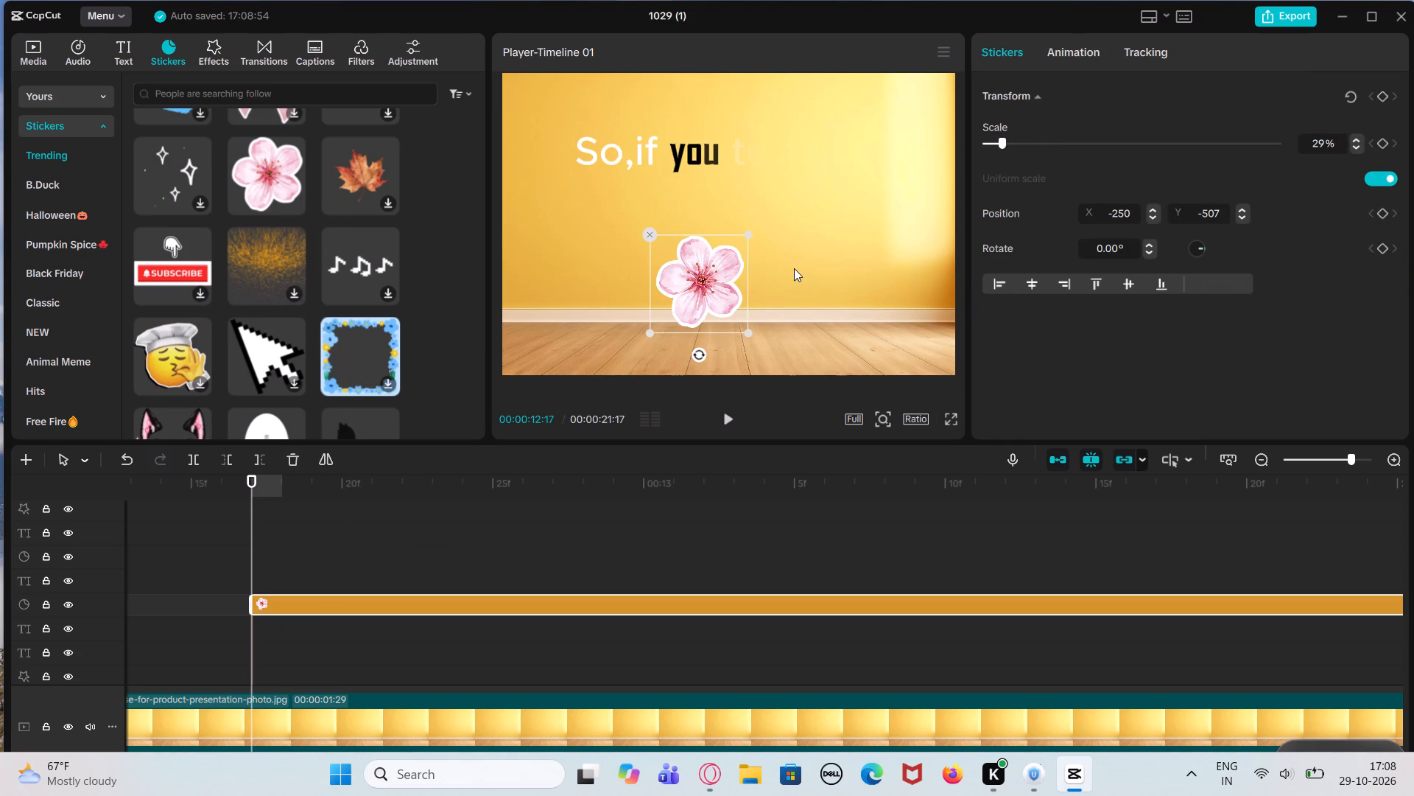
Play from 00:00:12:17 through "then I will upload that TOPIC" to the "SO comment" text to check the flower sticker.
left_click(868, 246)
left_click(733, 422)
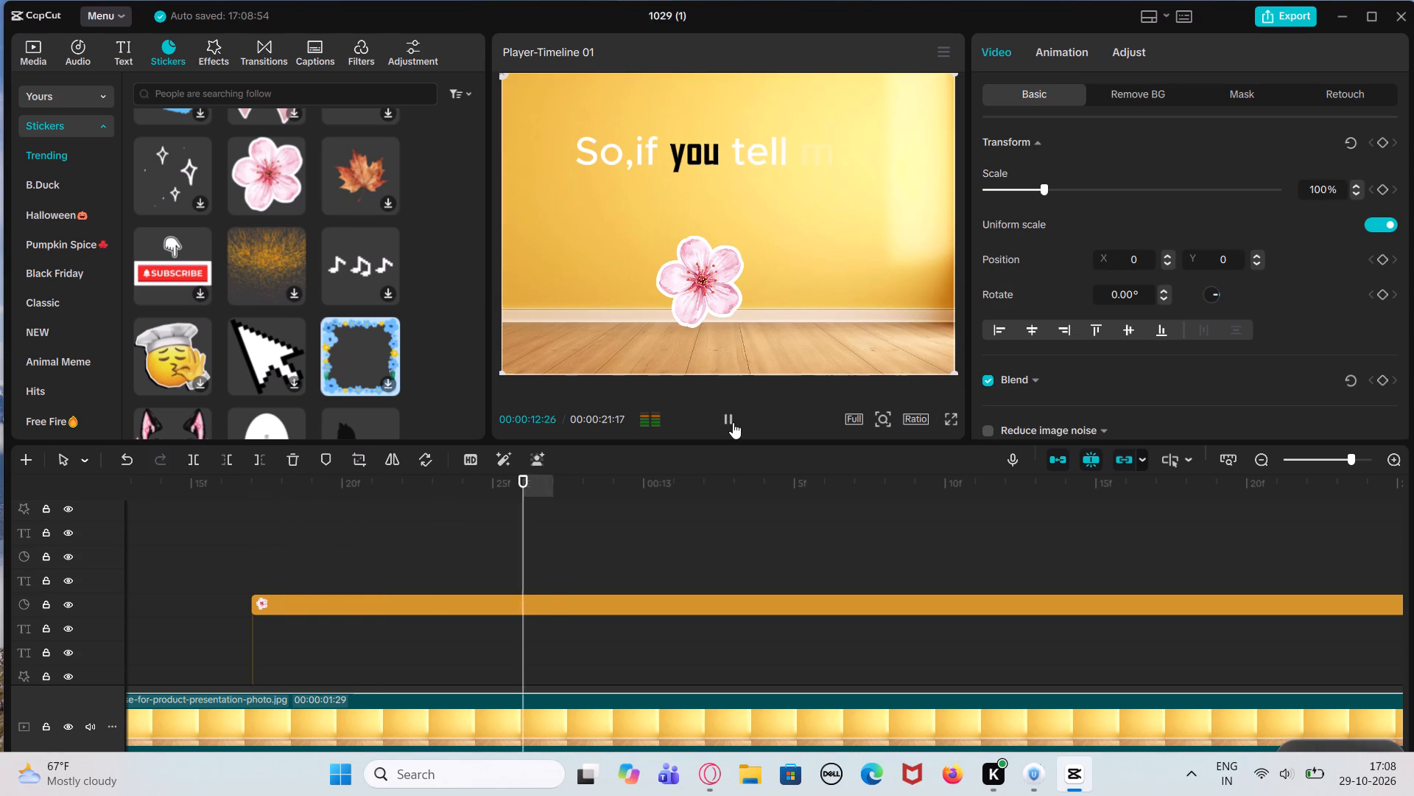
left_click(733, 422)
left_click(733, 422)
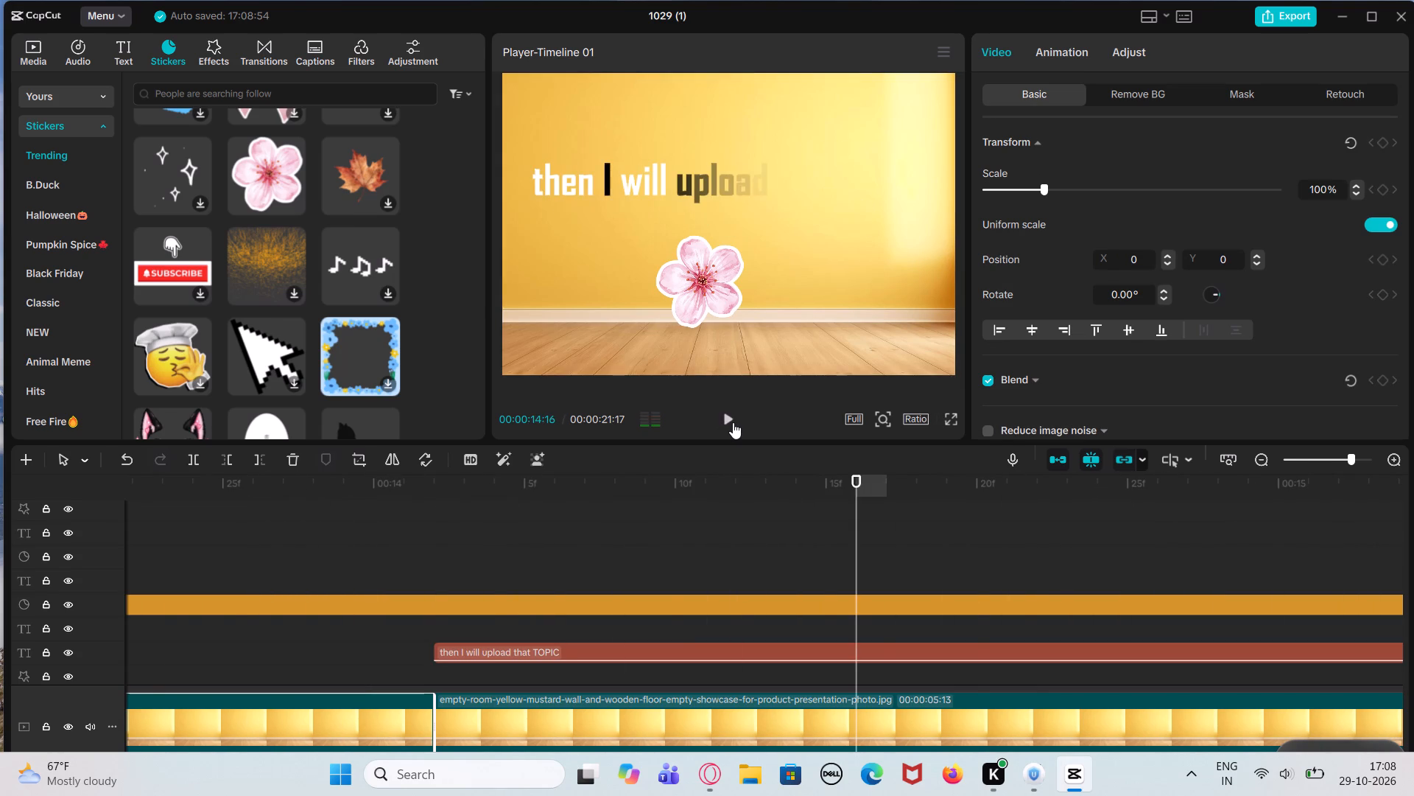
left_click(733, 422)
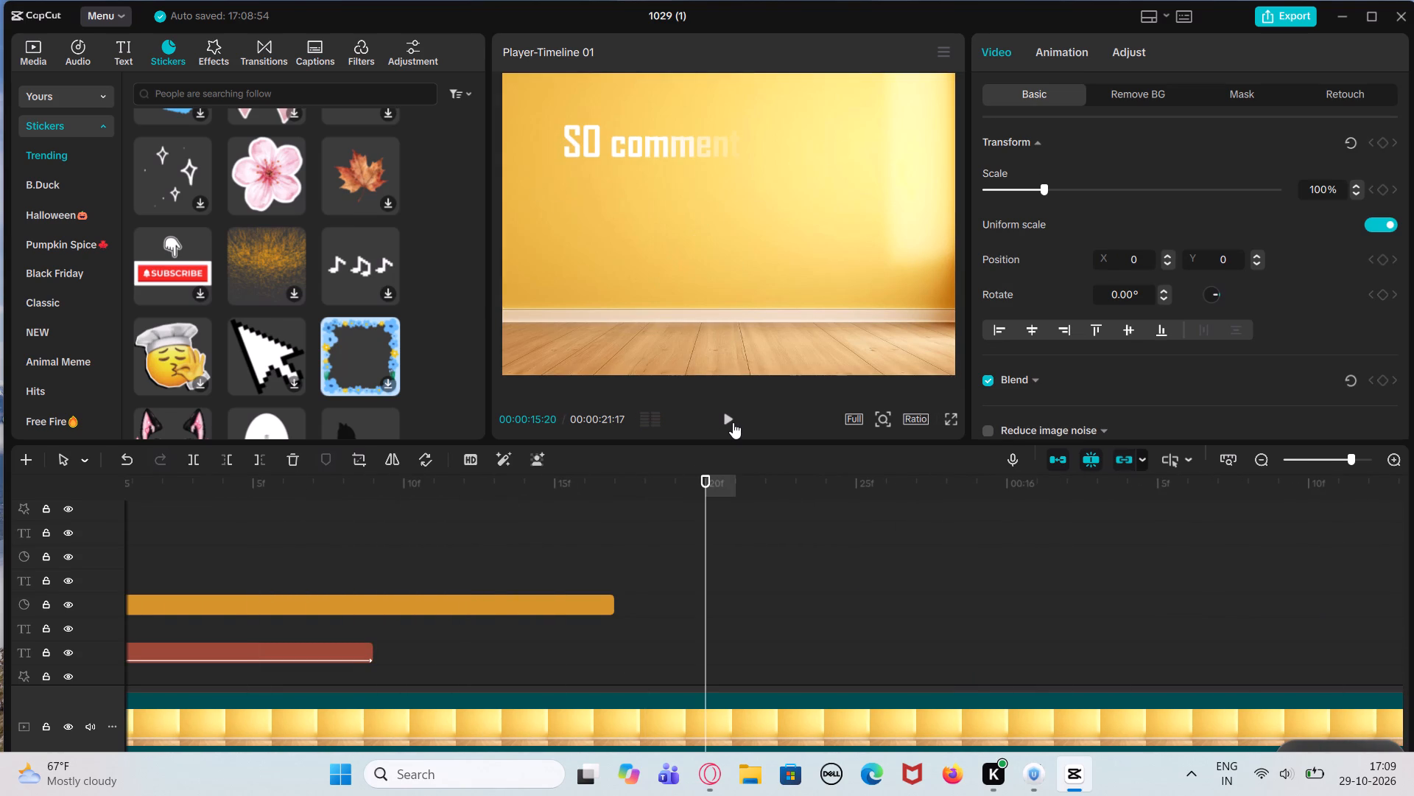
Browse the Trending, B.Duck, Halloween and NEW stickers for one to place at 00:00:15:18, over the "SO comment" text.
left_click(644, 543)
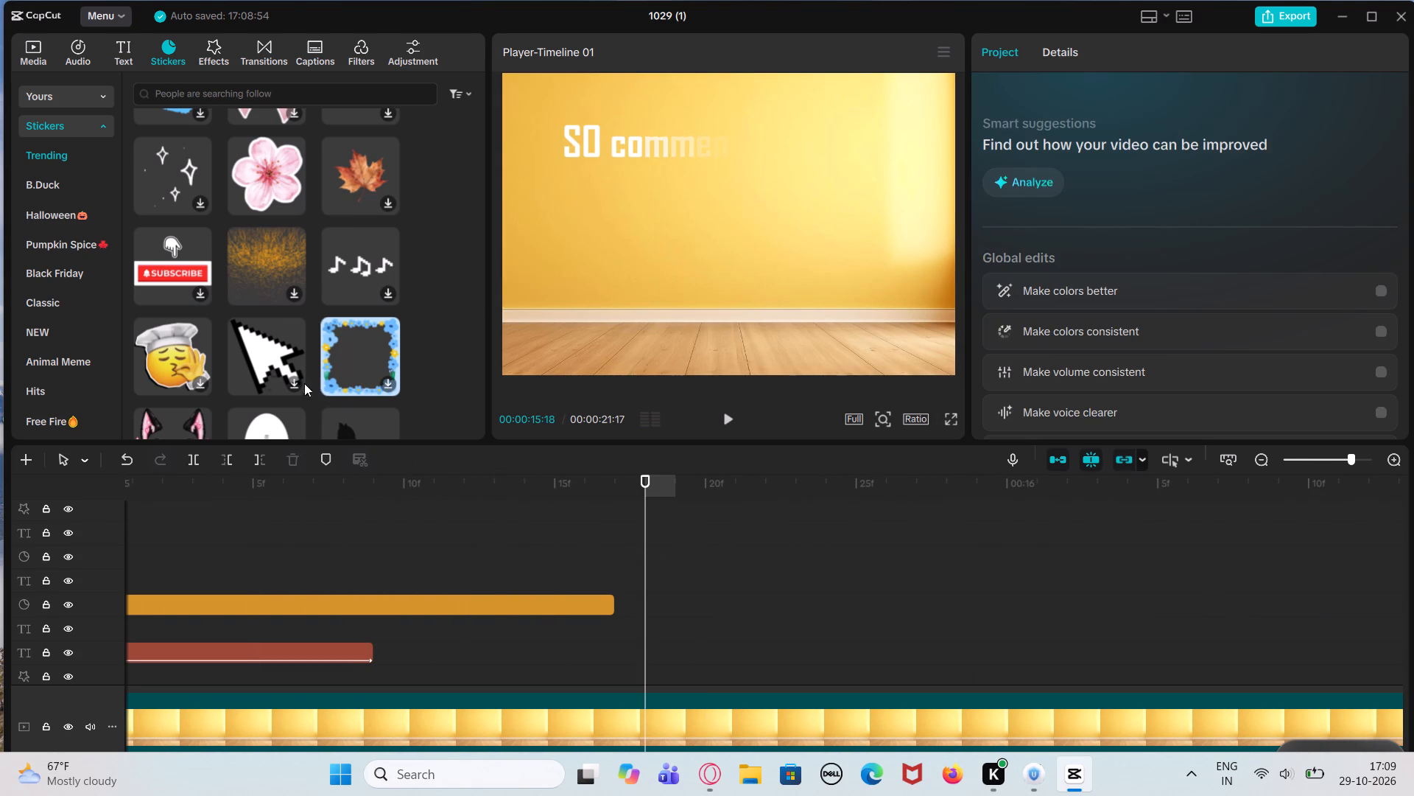
scroll(292, 380, "down", 1)
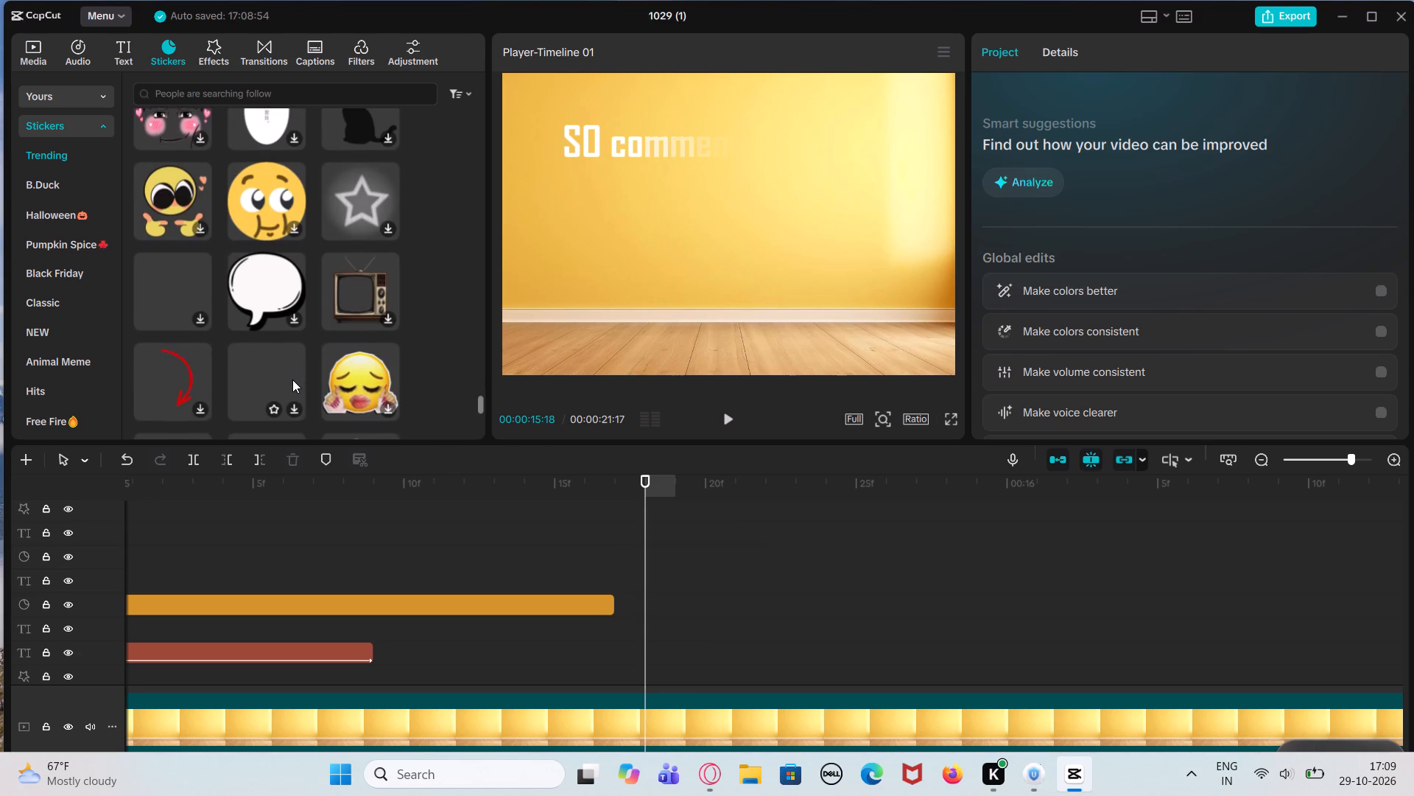
scroll(292, 380, "down", 1)
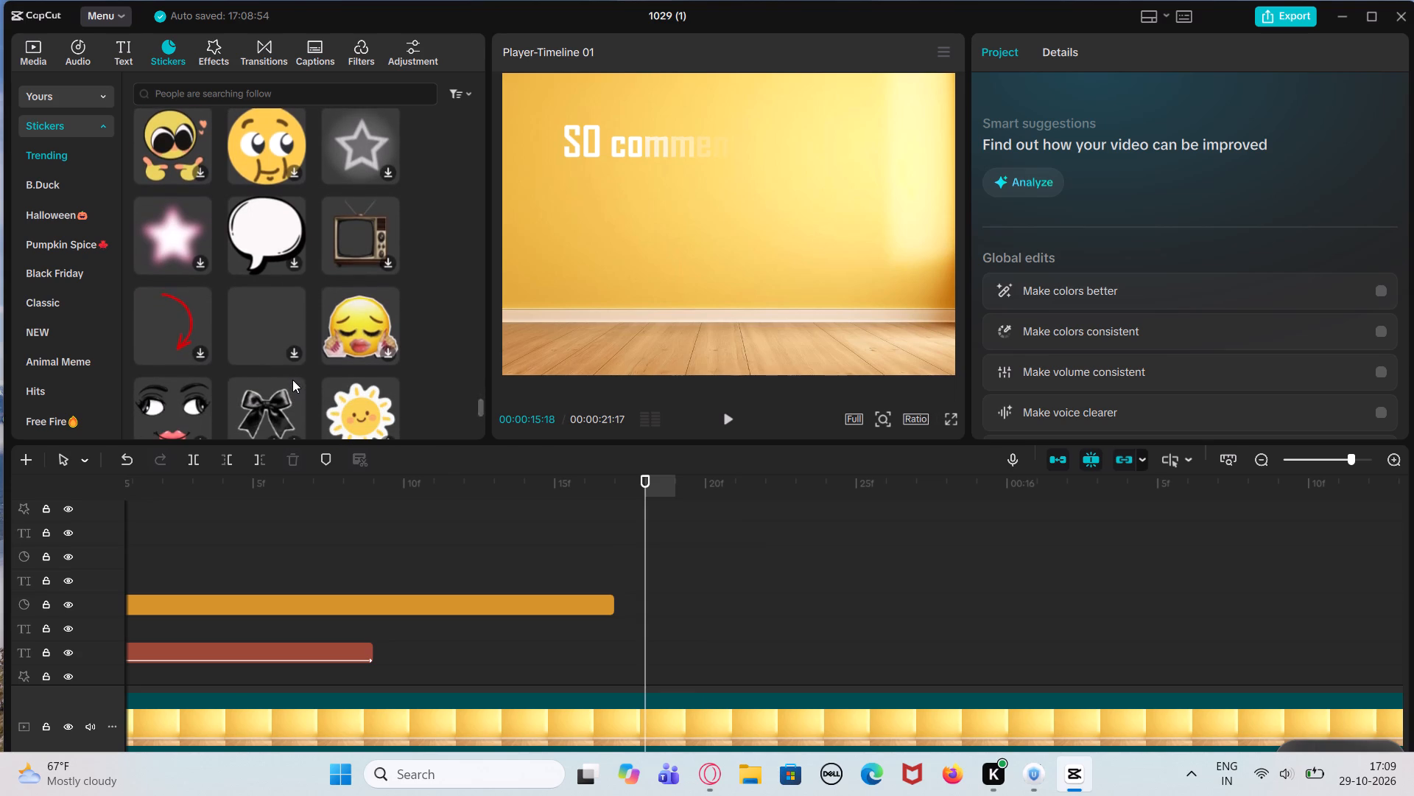
scroll(292, 380, "down", 1)
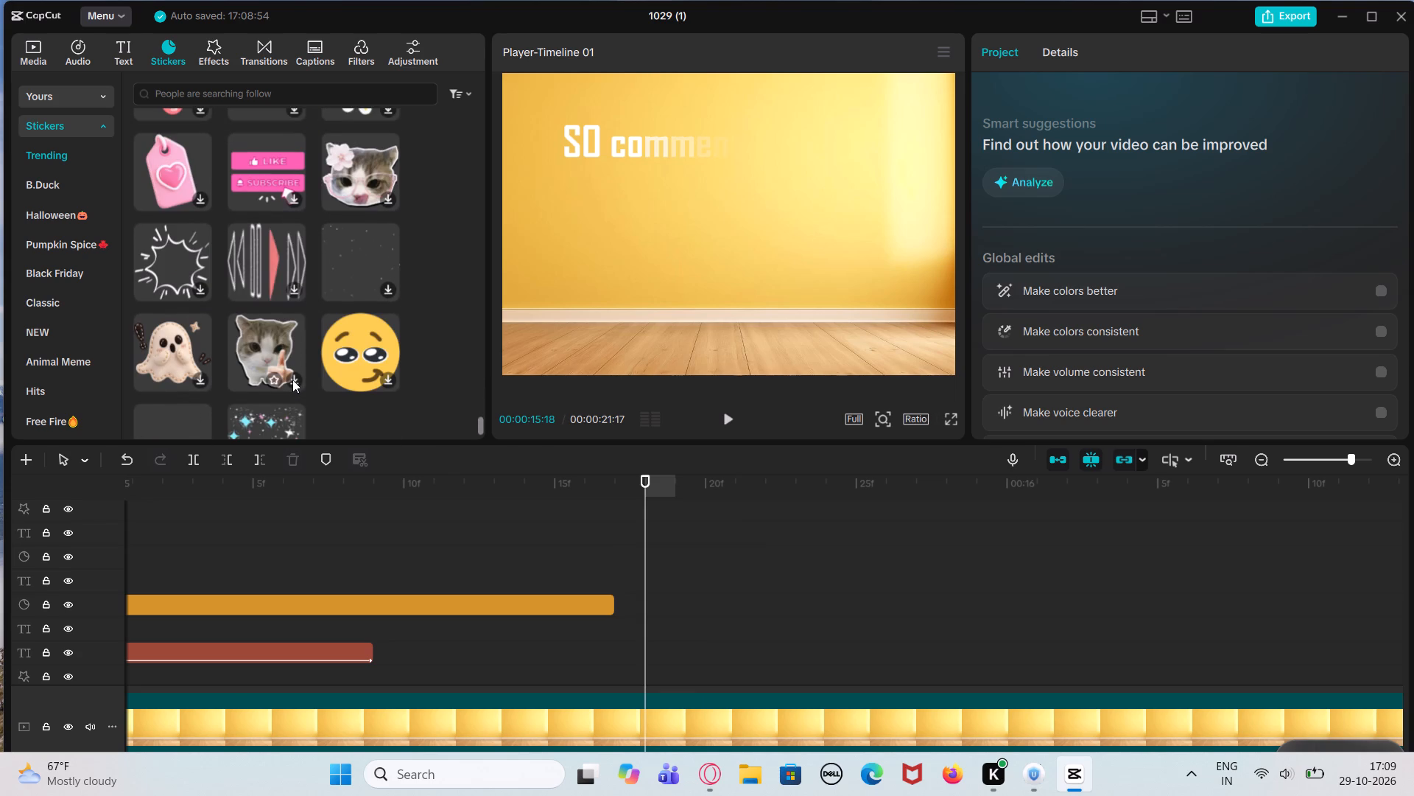
scroll(292, 380, "down", 3)
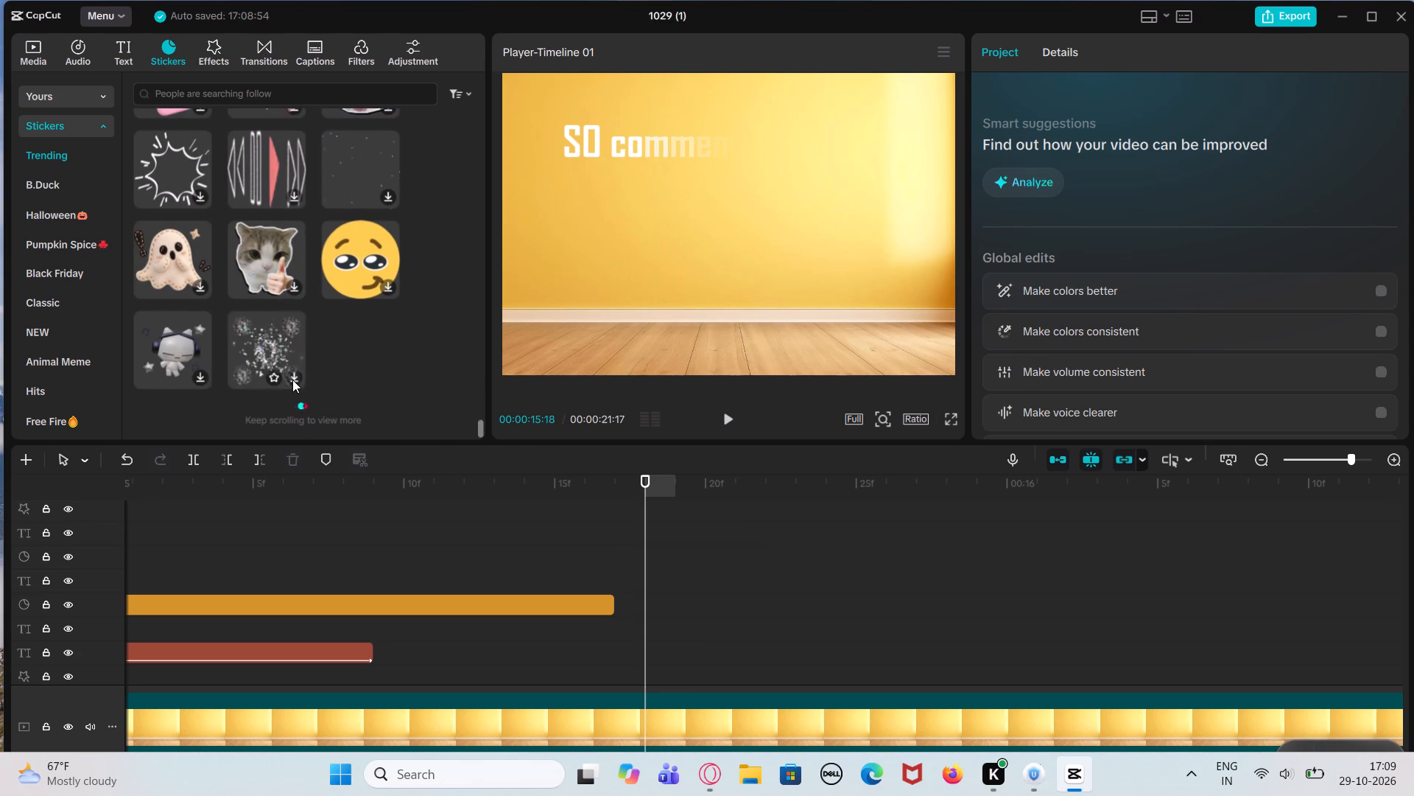
scroll(292, 380, "down", 1)
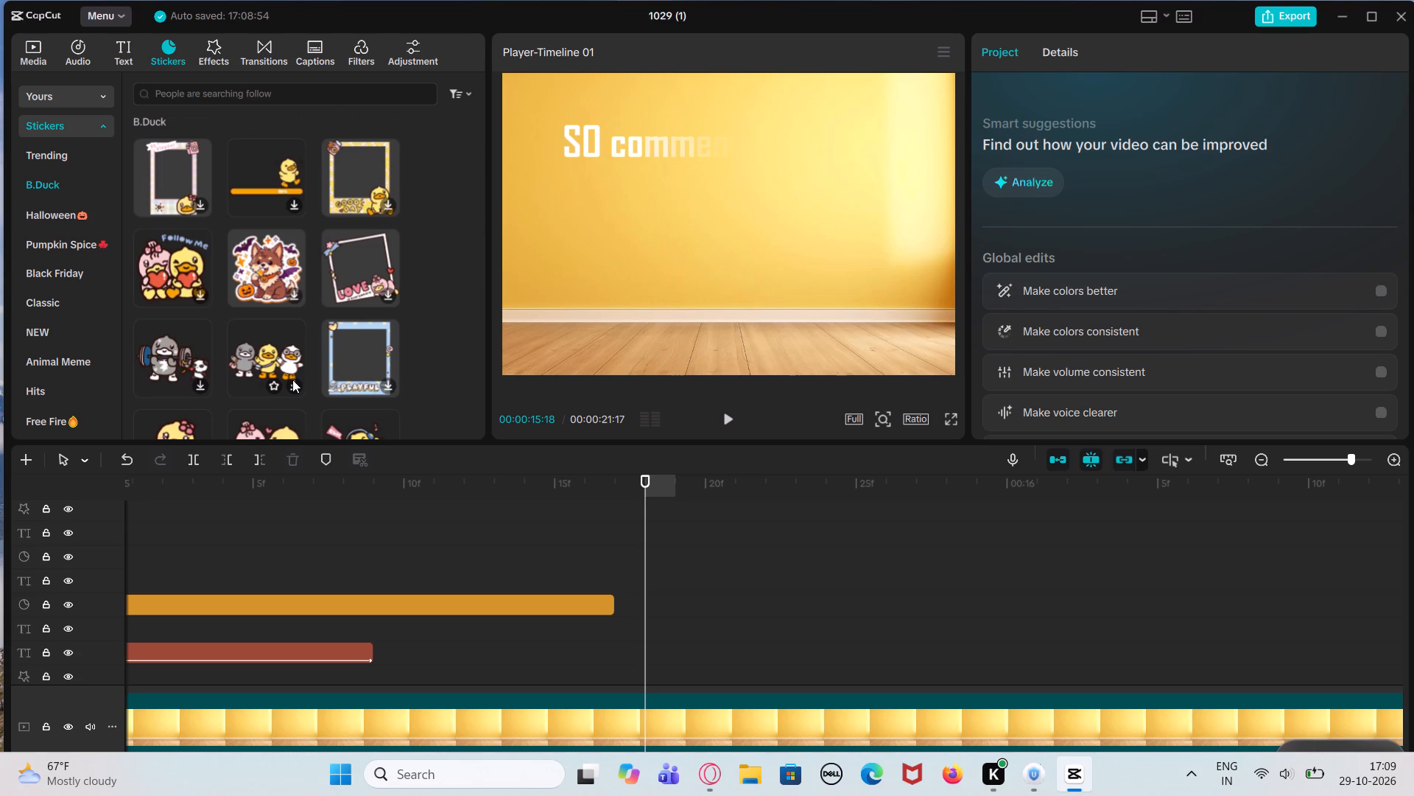
scroll(292, 380, "down", 1)
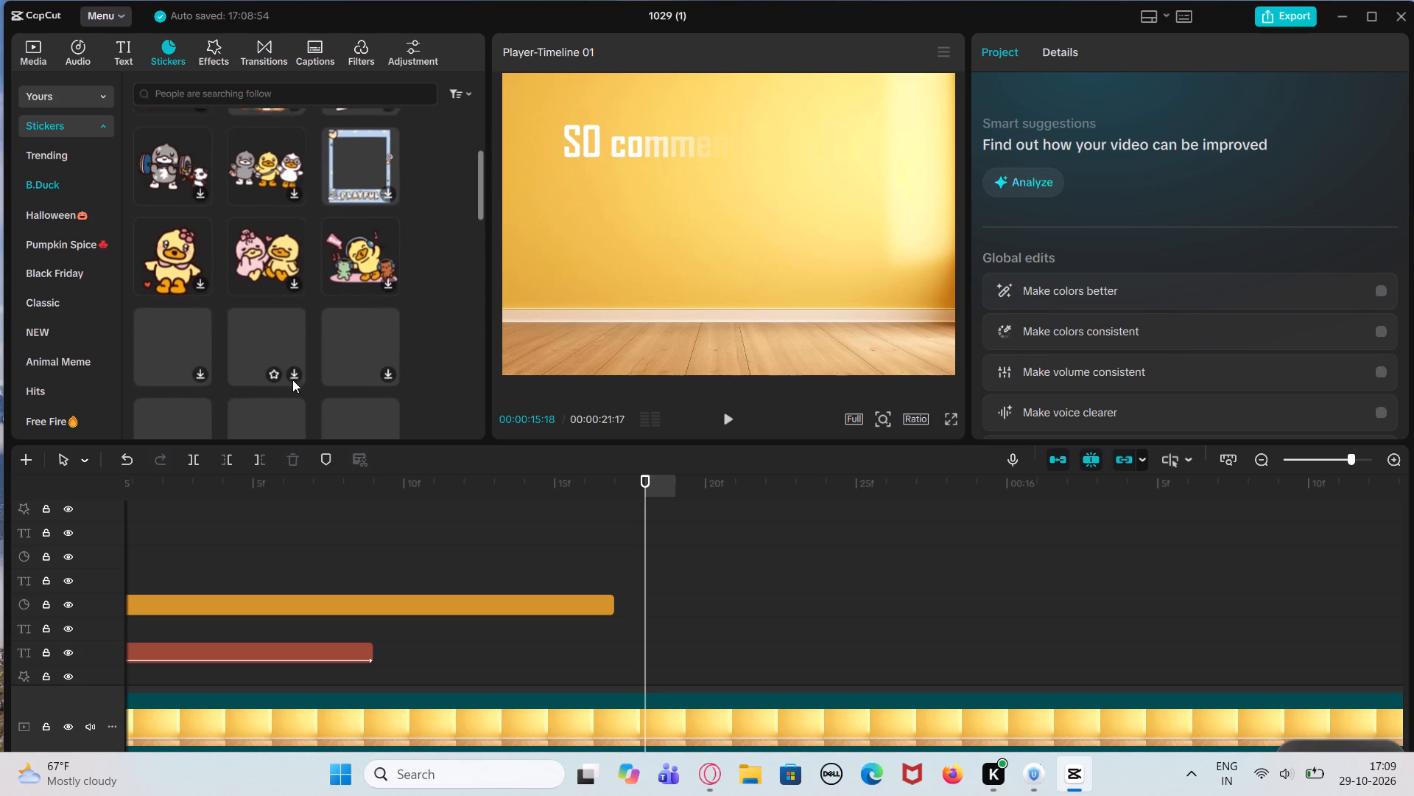
scroll(292, 380, "down", 1)
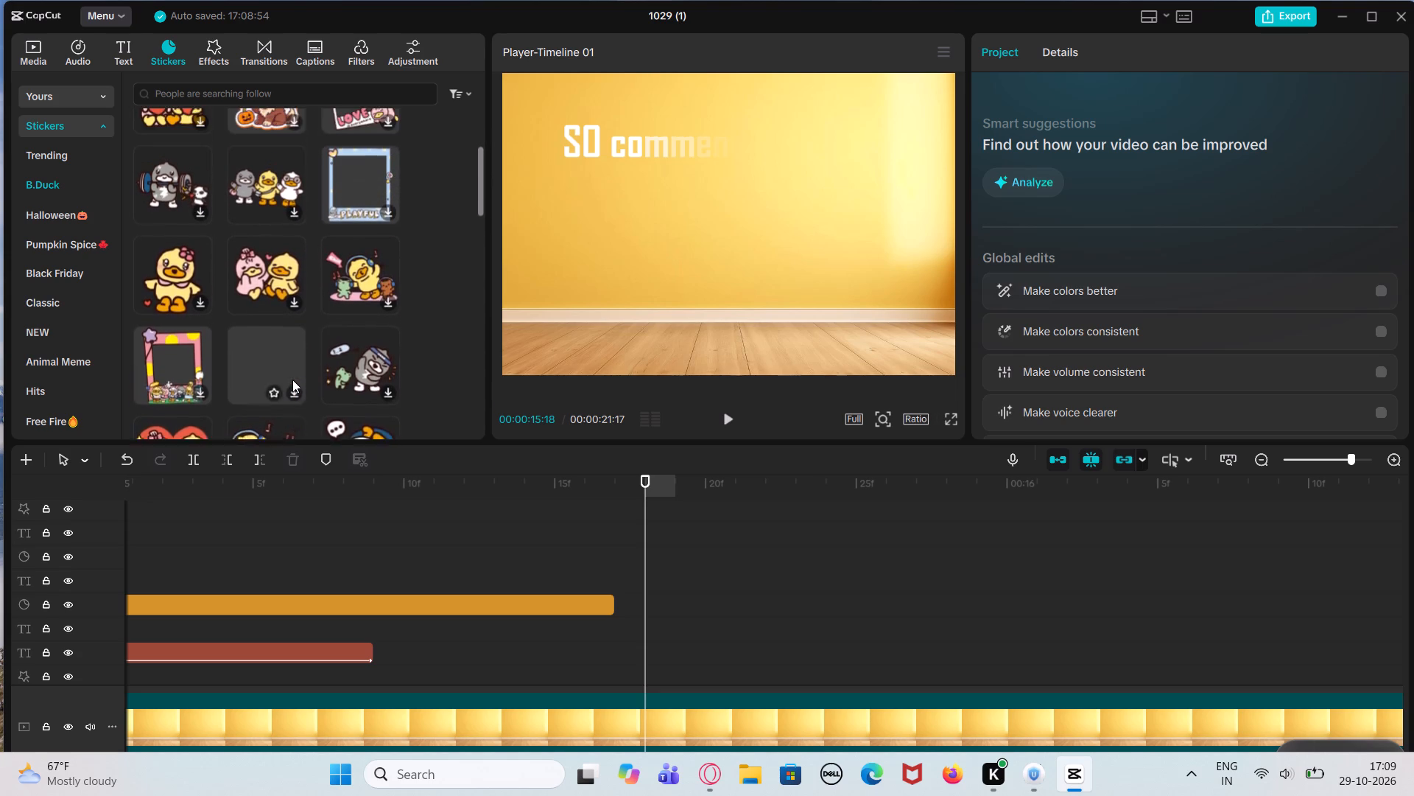
scroll(292, 380, "down", 1)
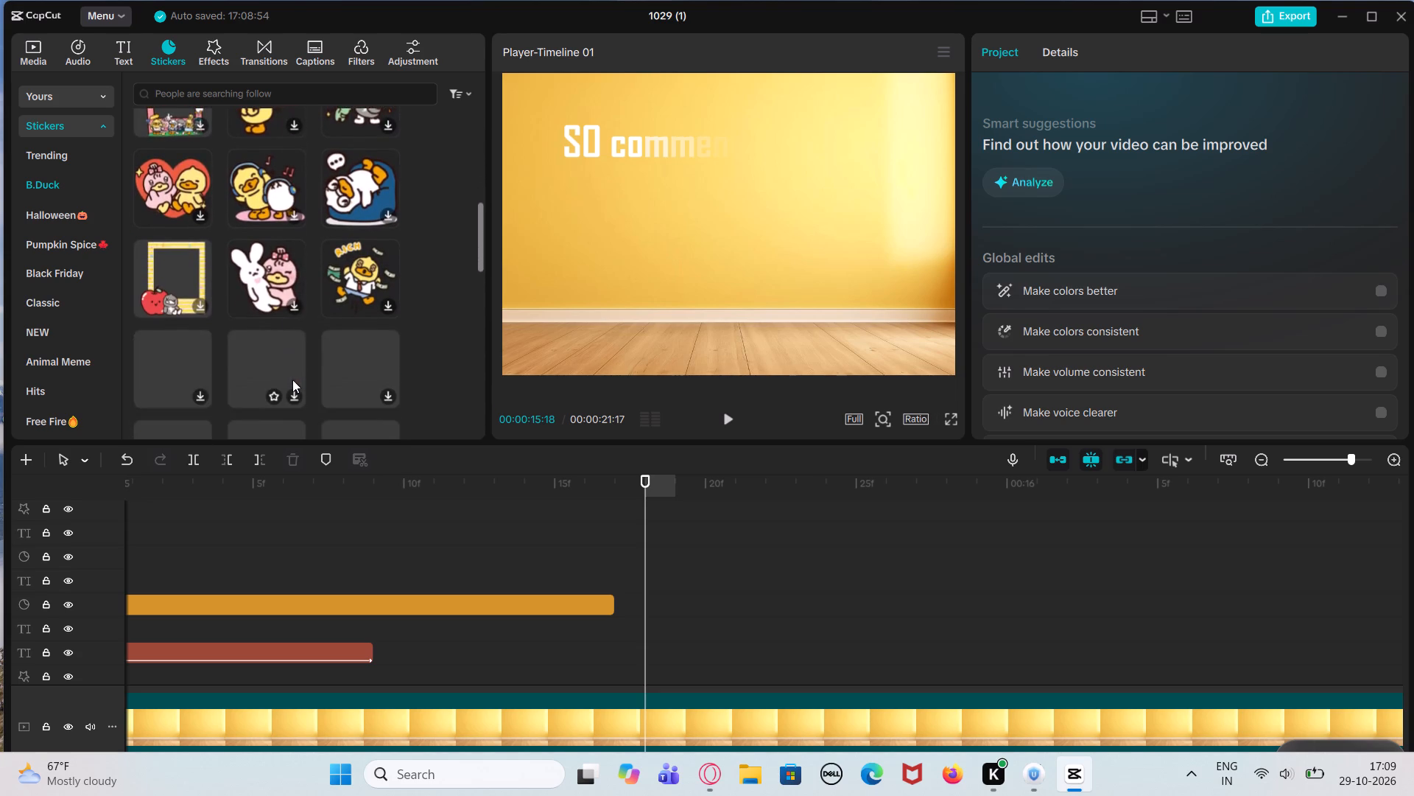
scroll(292, 380, "down", 2)
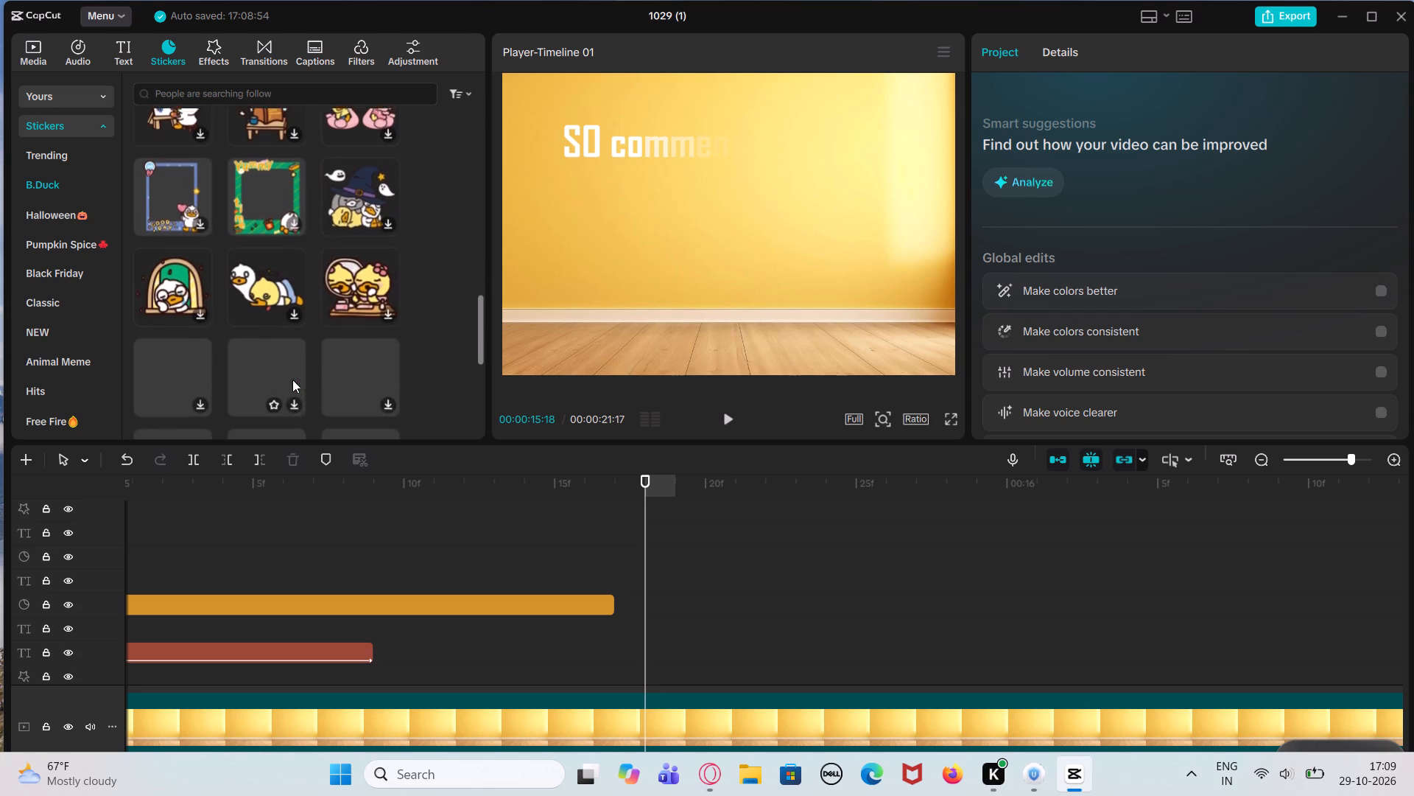
scroll(292, 380, "down", 3)
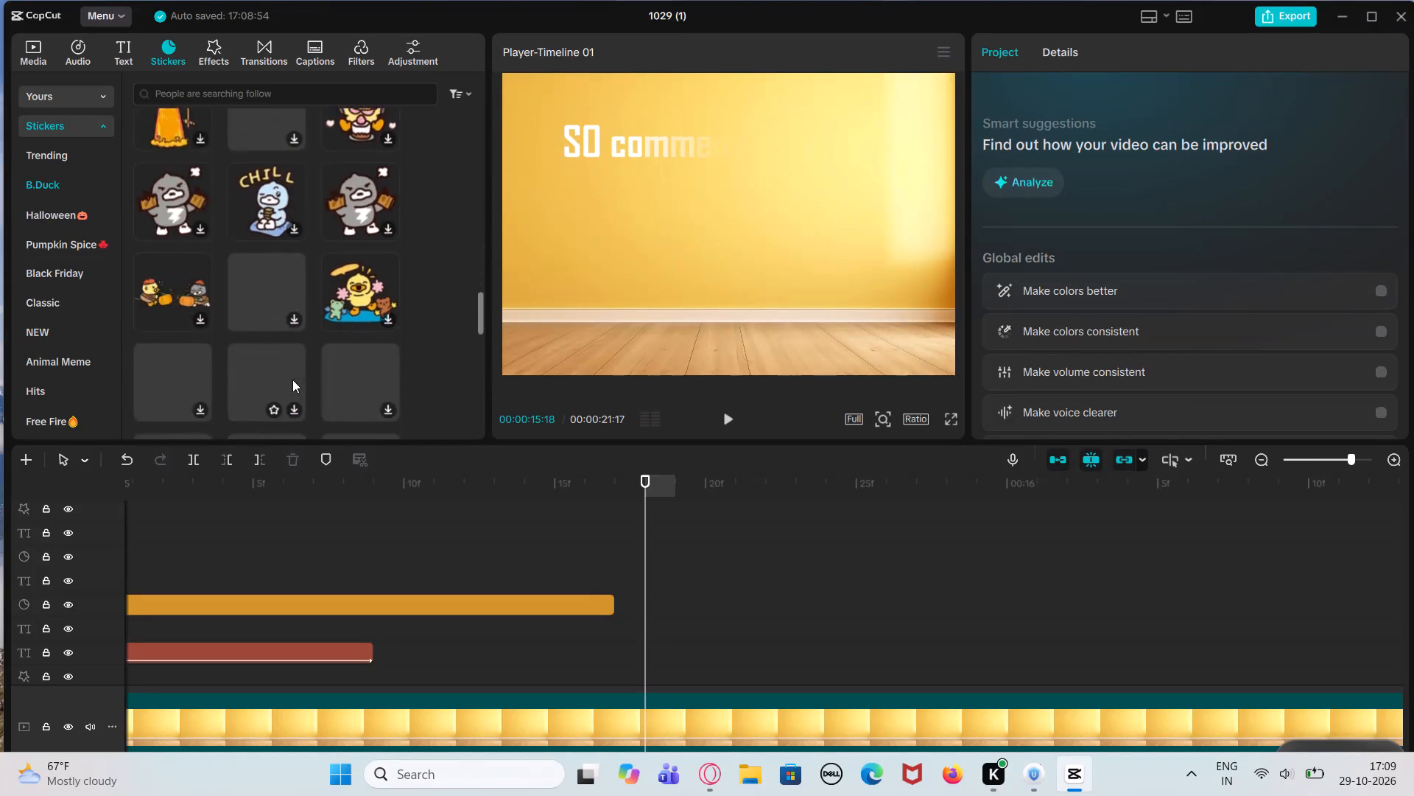
scroll(292, 380, "down", 2)
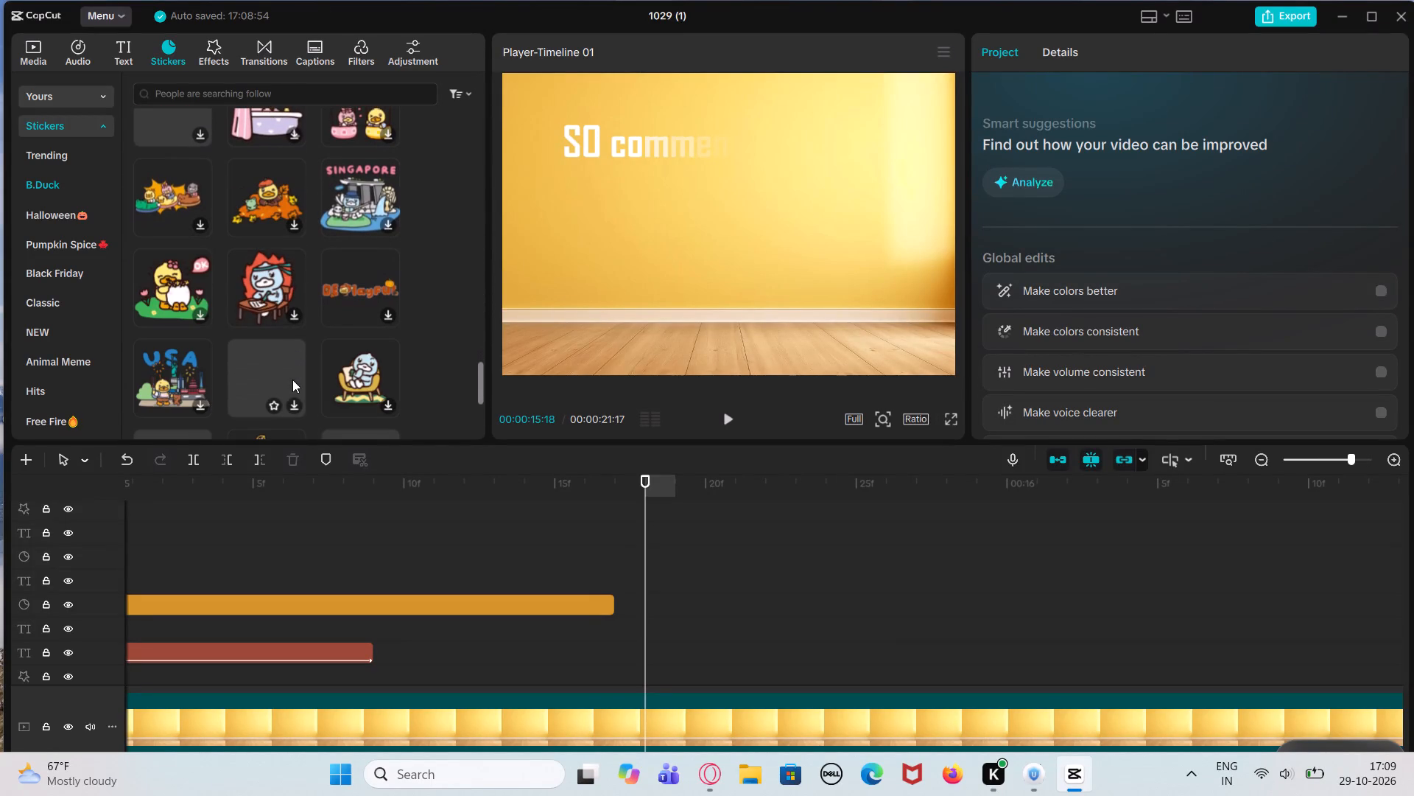
scroll(292, 380, "down", 2)
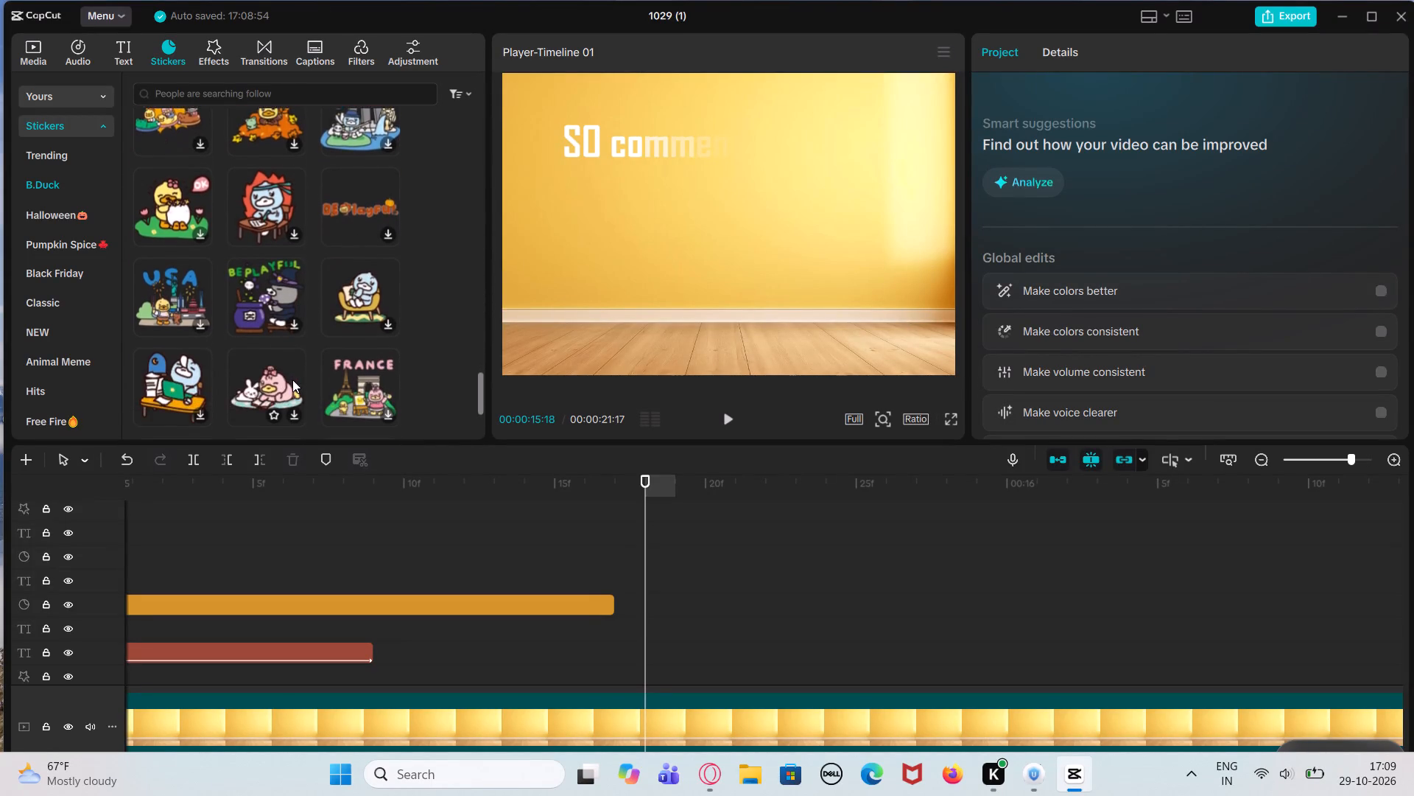
scroll(292, 380, "down", 2)
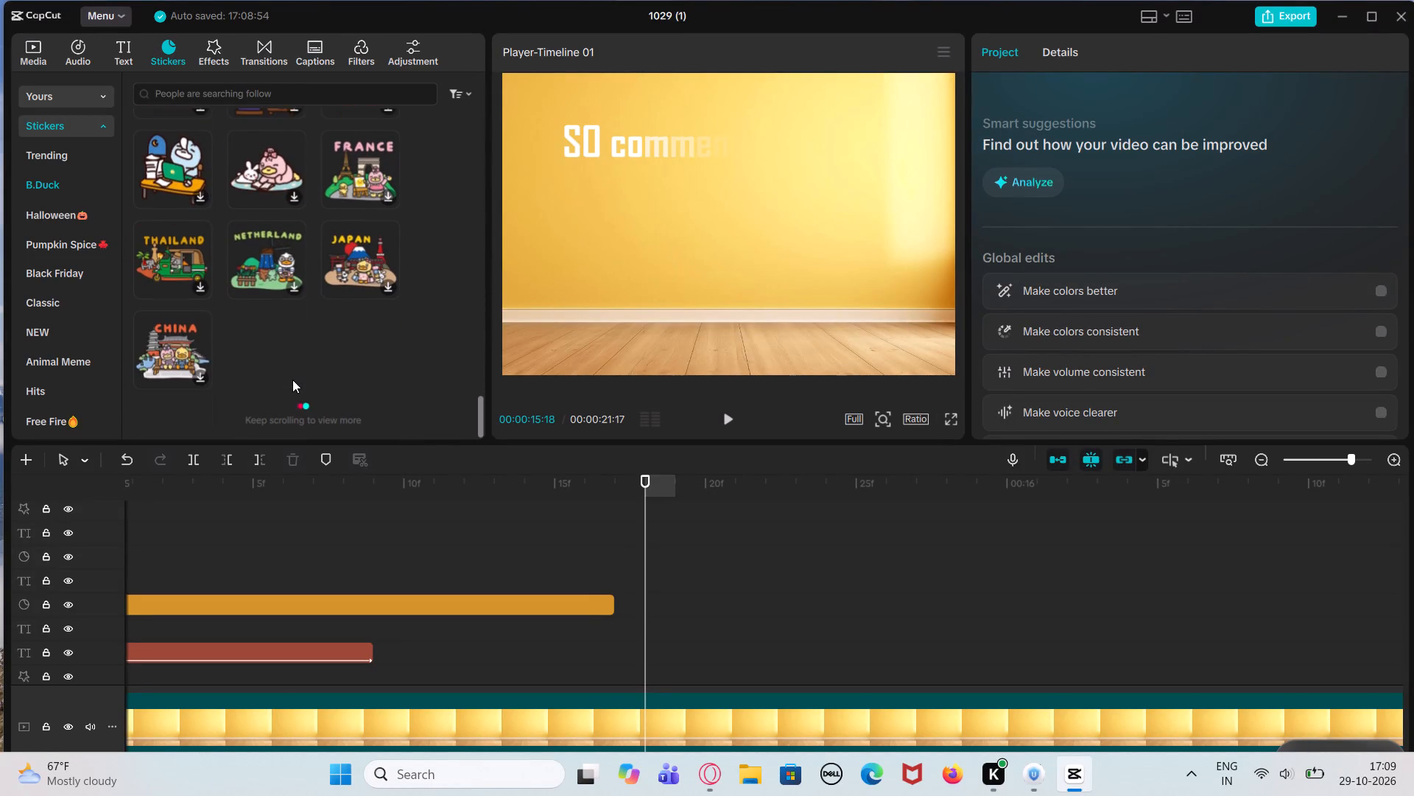
scroll(292, 380, "down", 1)
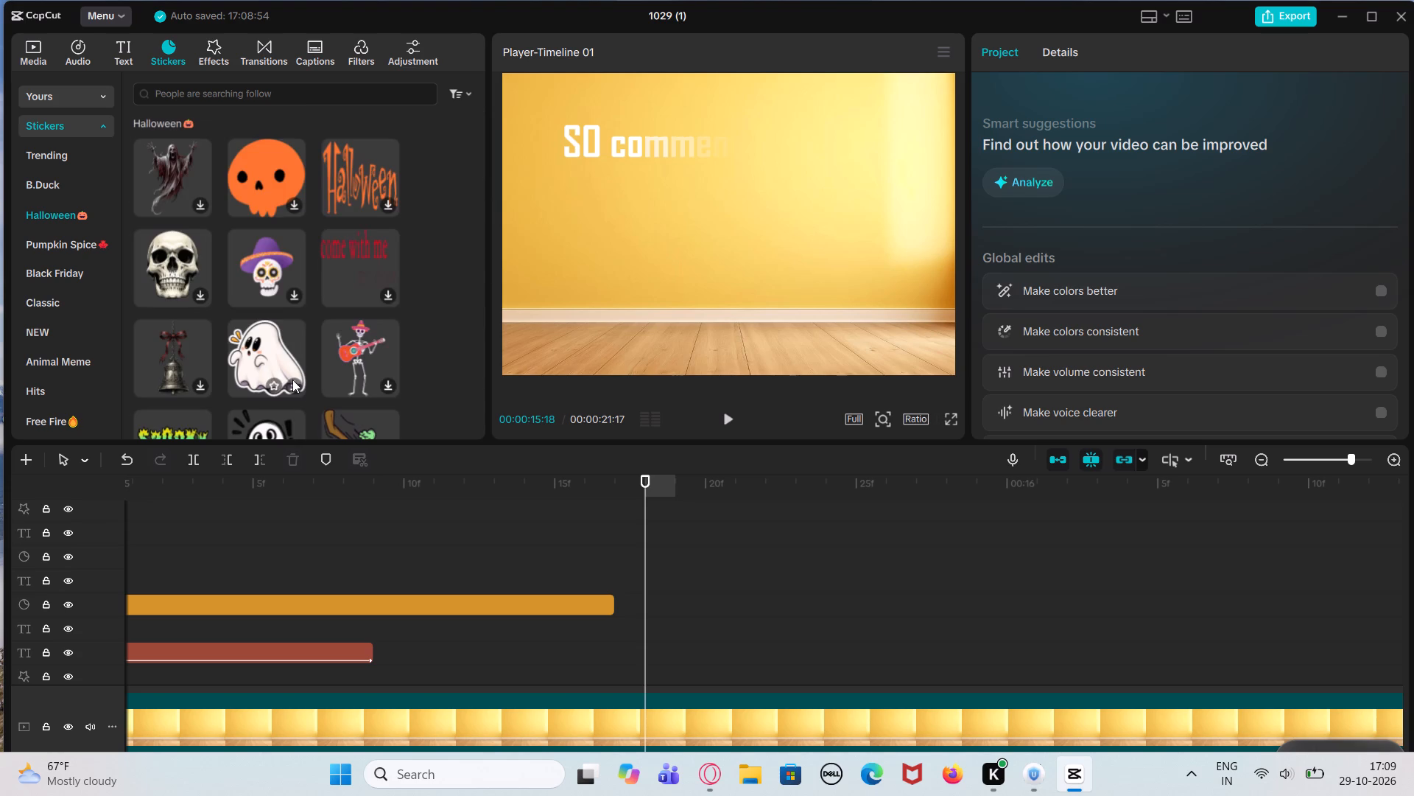
scroll(292, 380, "down", 1)
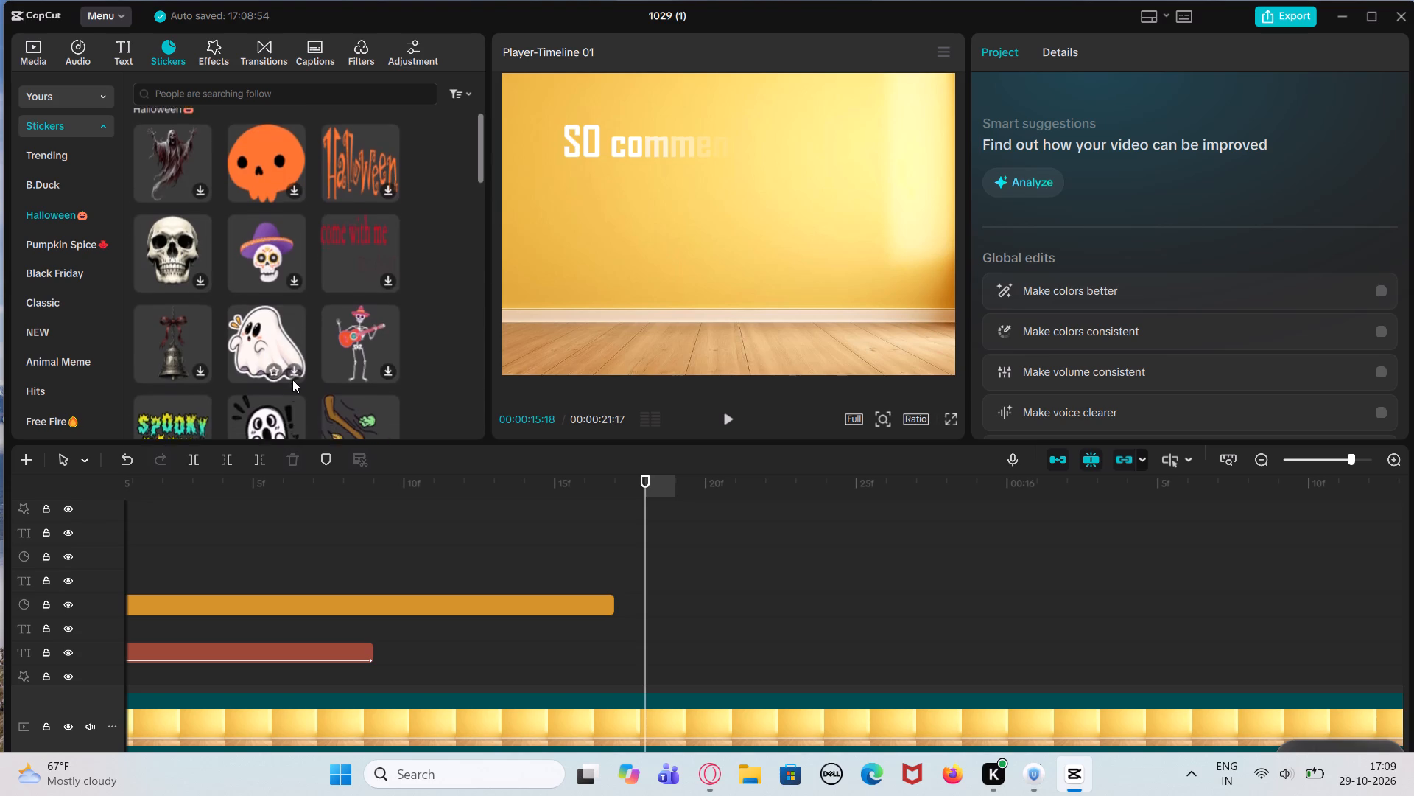
scroll(292, 380, "down", 1)
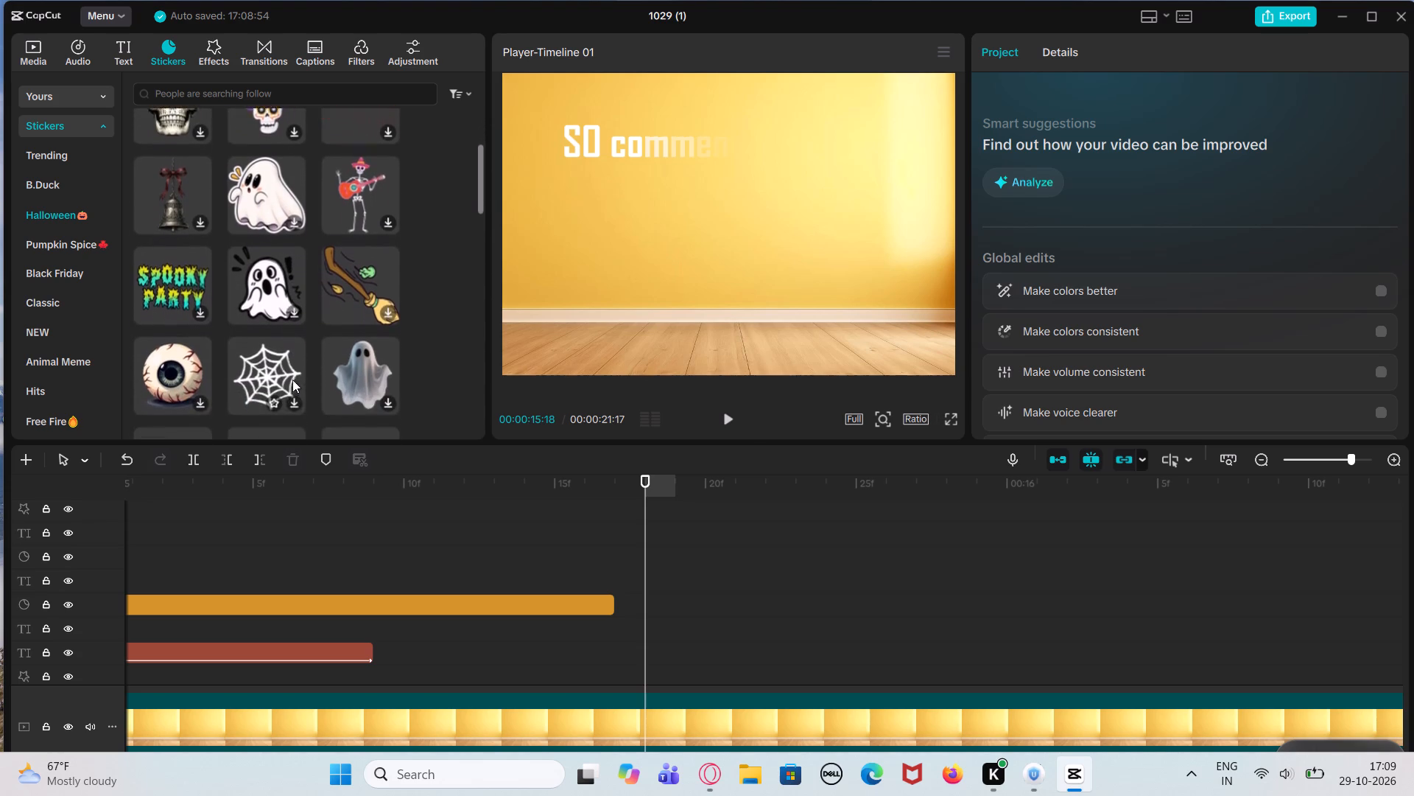
scroll(292, 380, "down", 2)
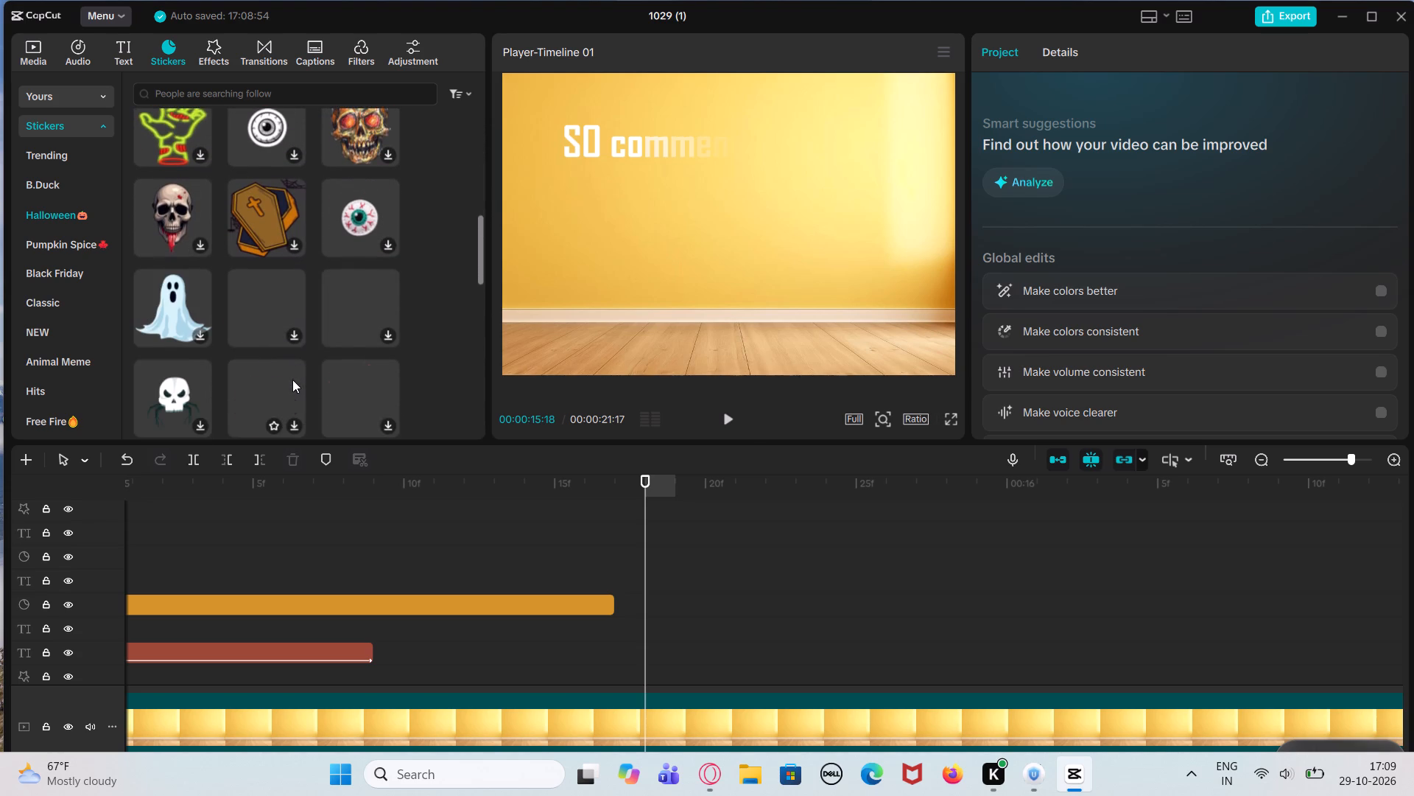
scroll(292, 380, "down", 1)
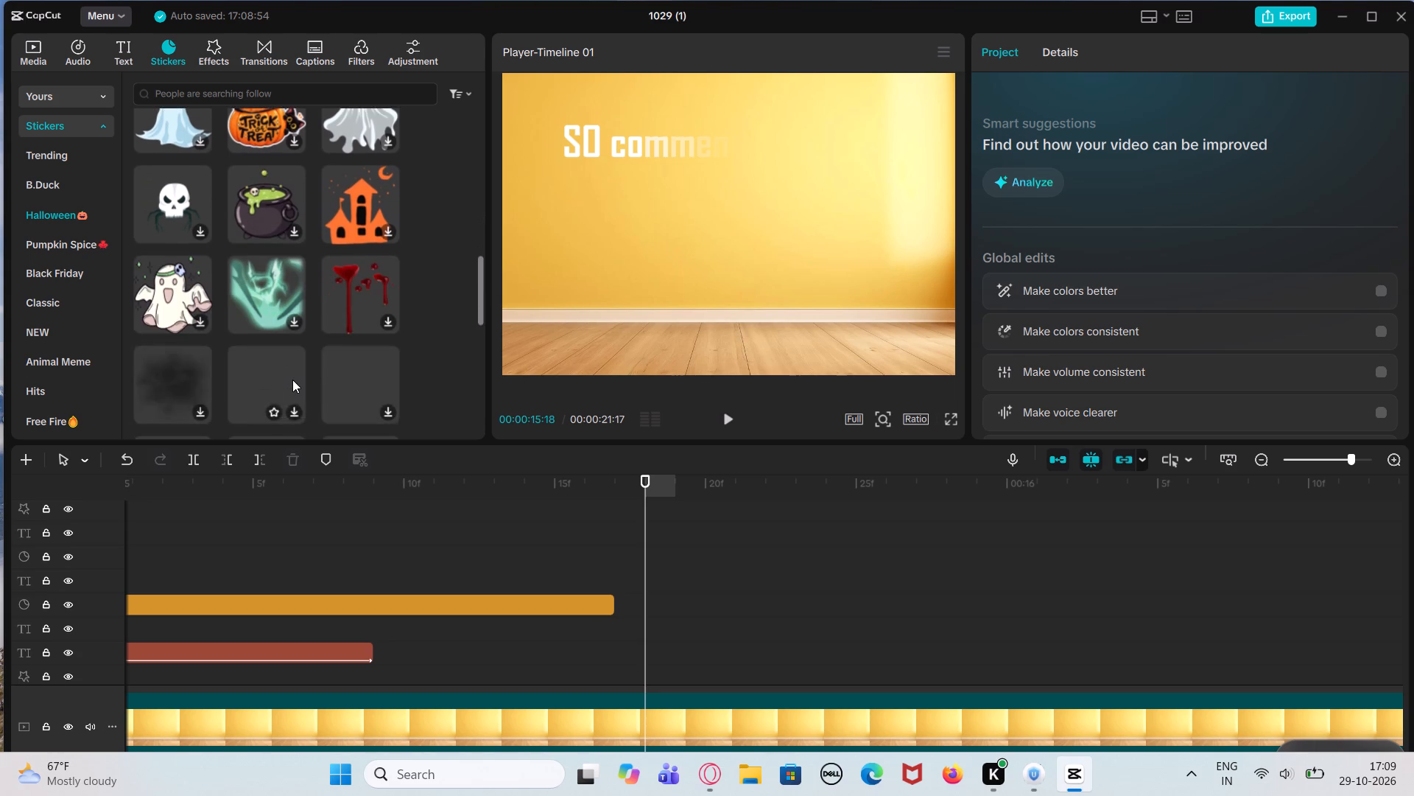
scroll(292, 380, "down", 1)
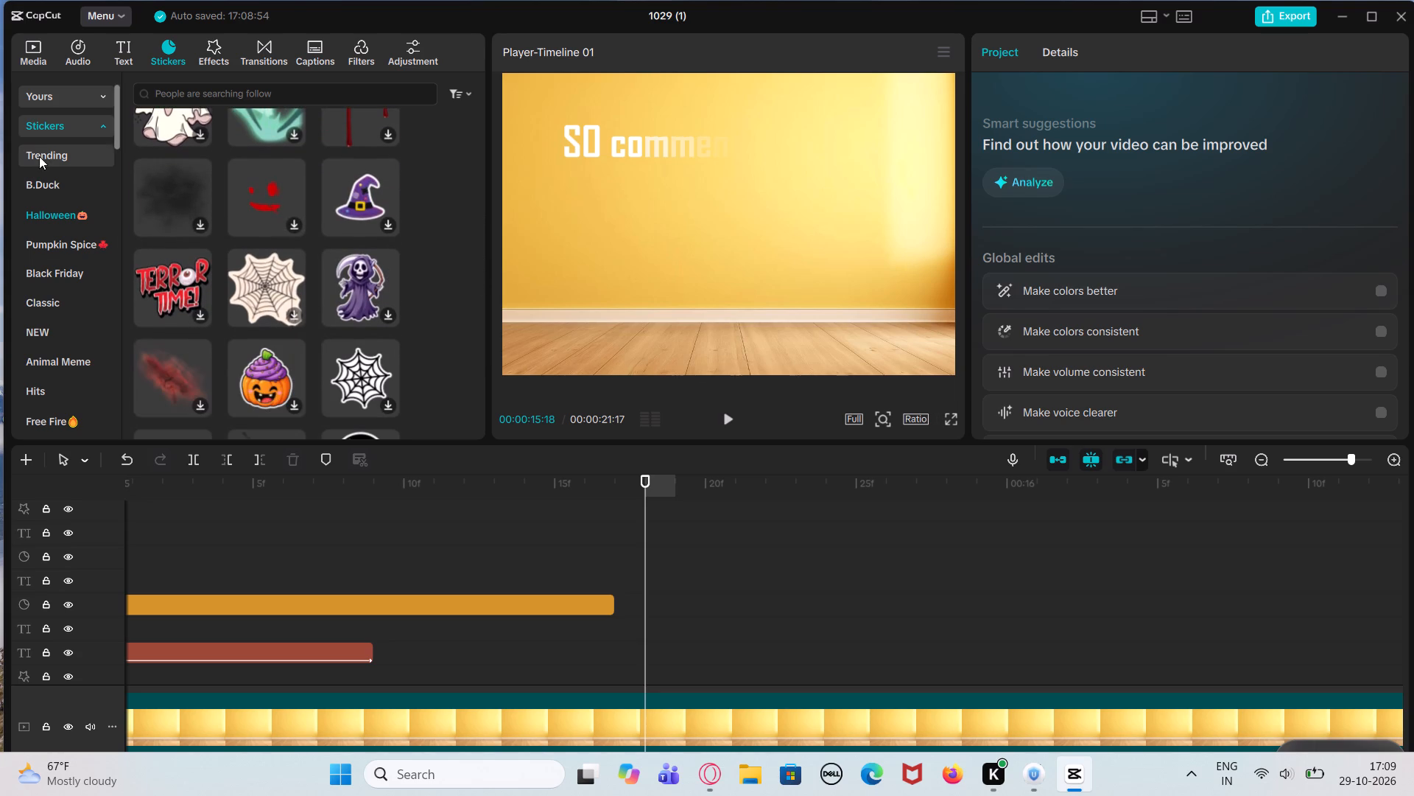
left_click(46, 161)
scroll(287, 302, "down", 3)
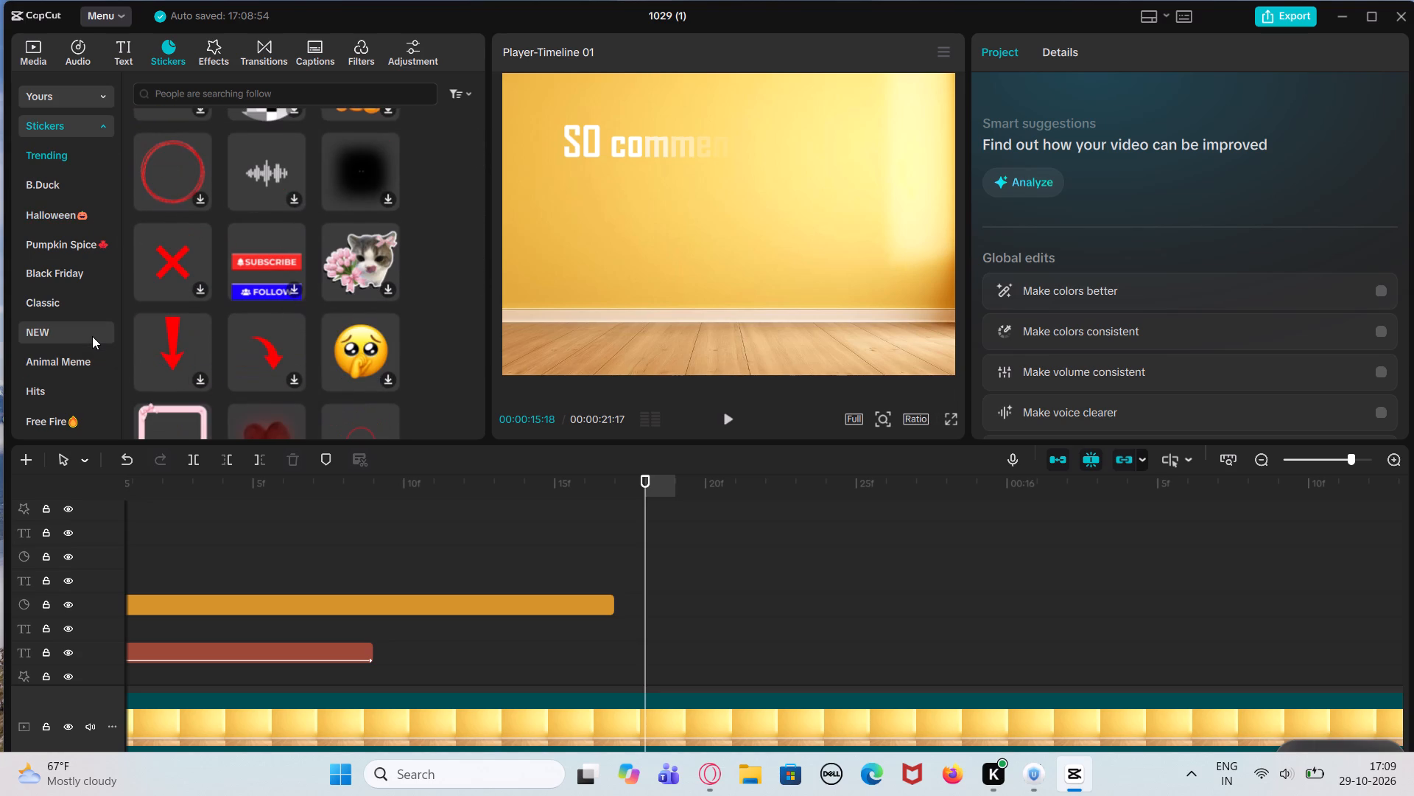
left_click(92, 336)
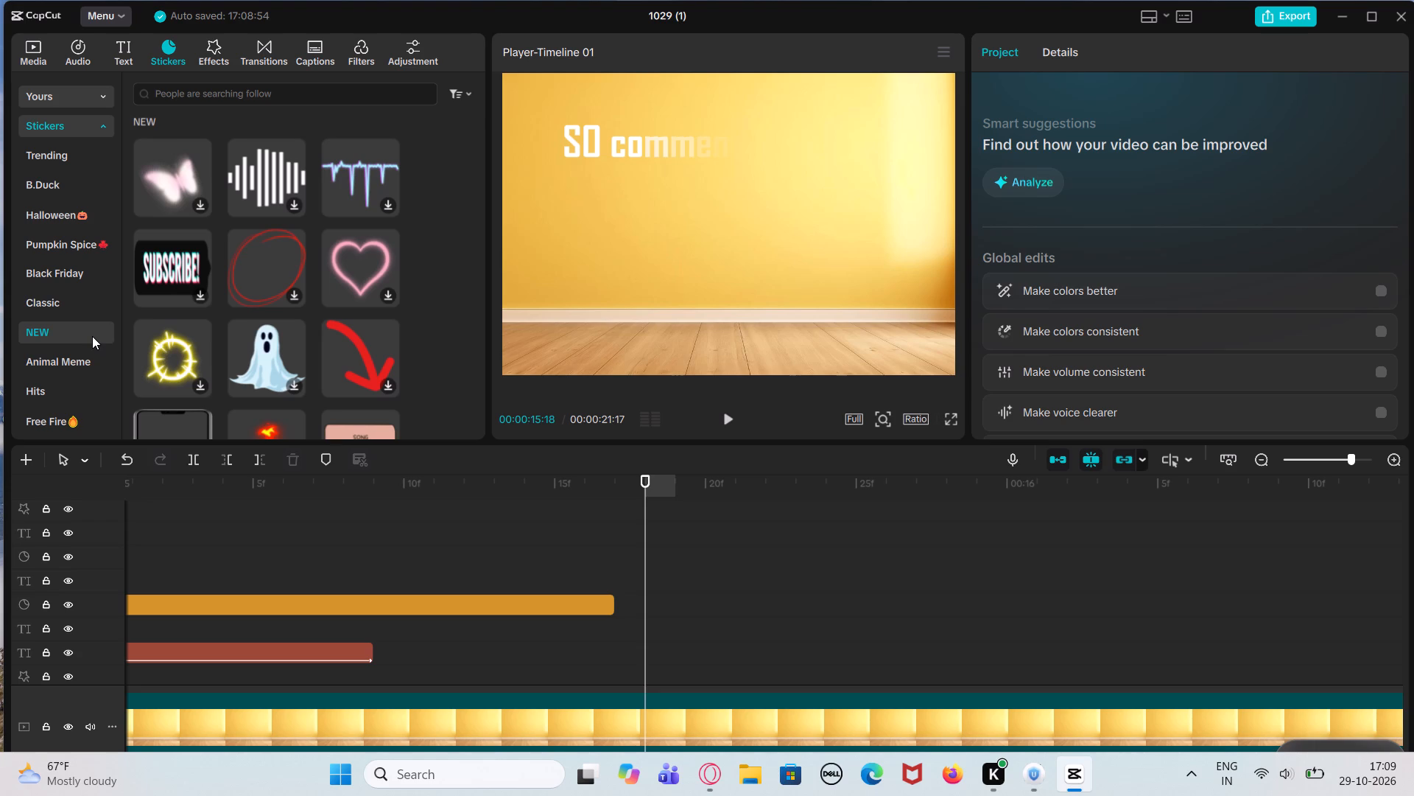
scroll(92, 336, "down", 2)
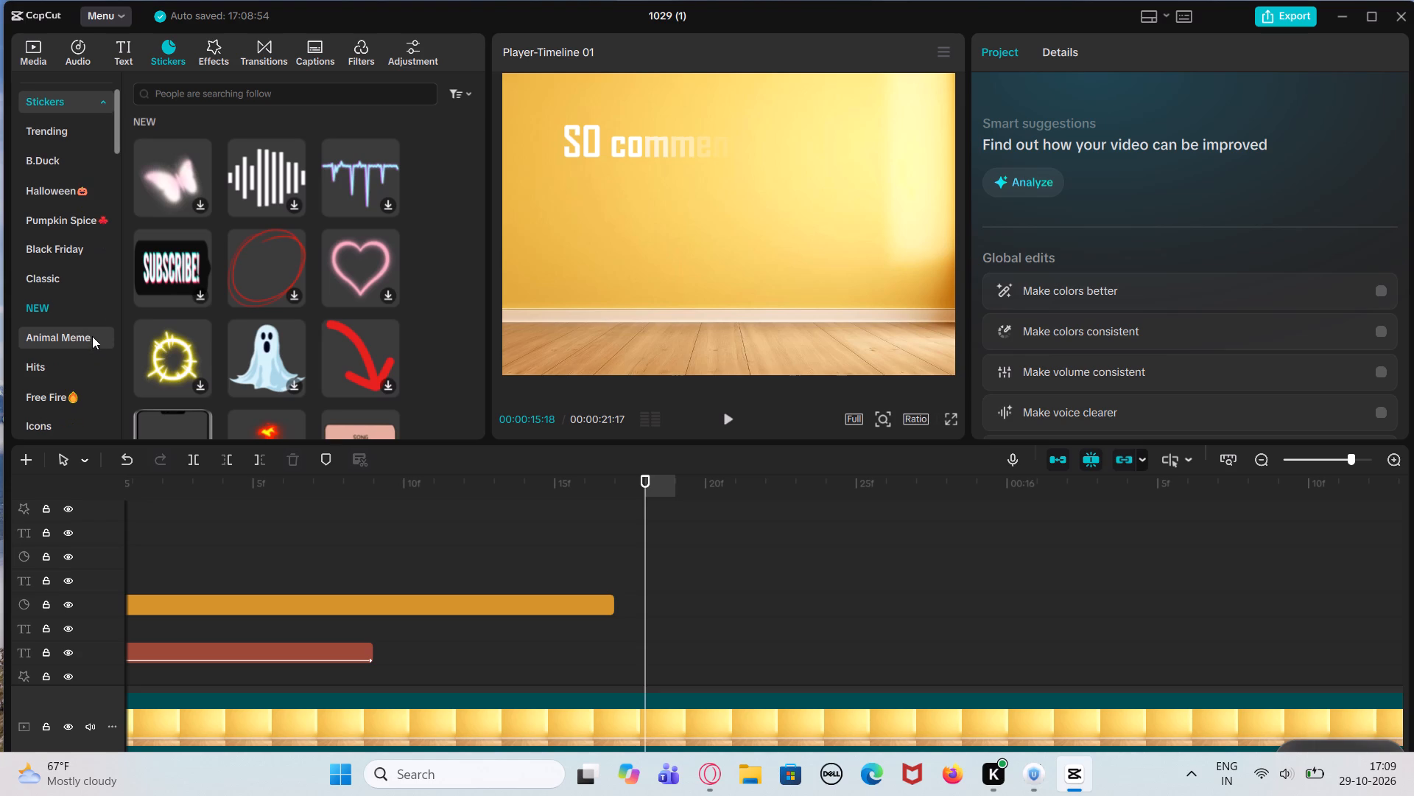
scroll(108, 317, "down", 1)
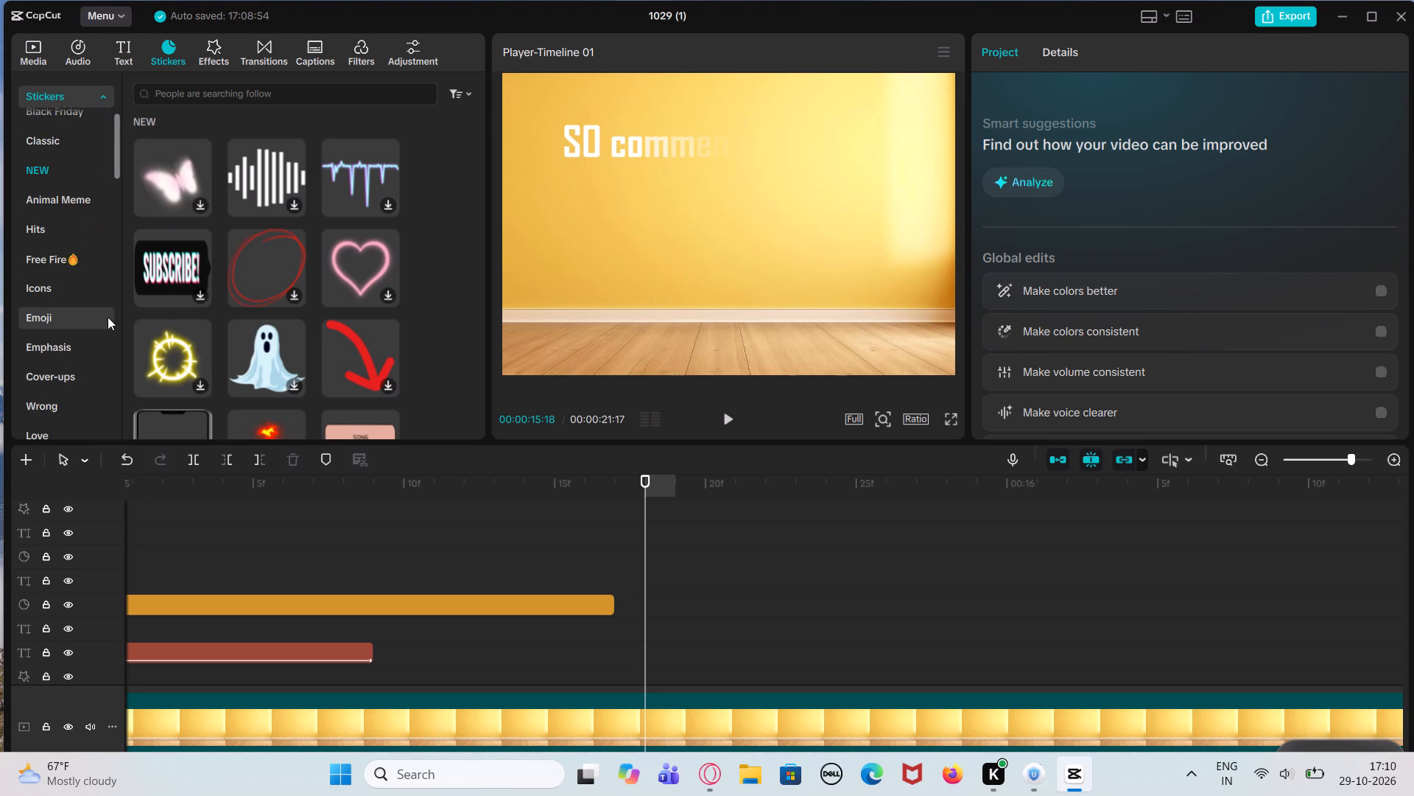
scroll(108, 317, "down", 1)
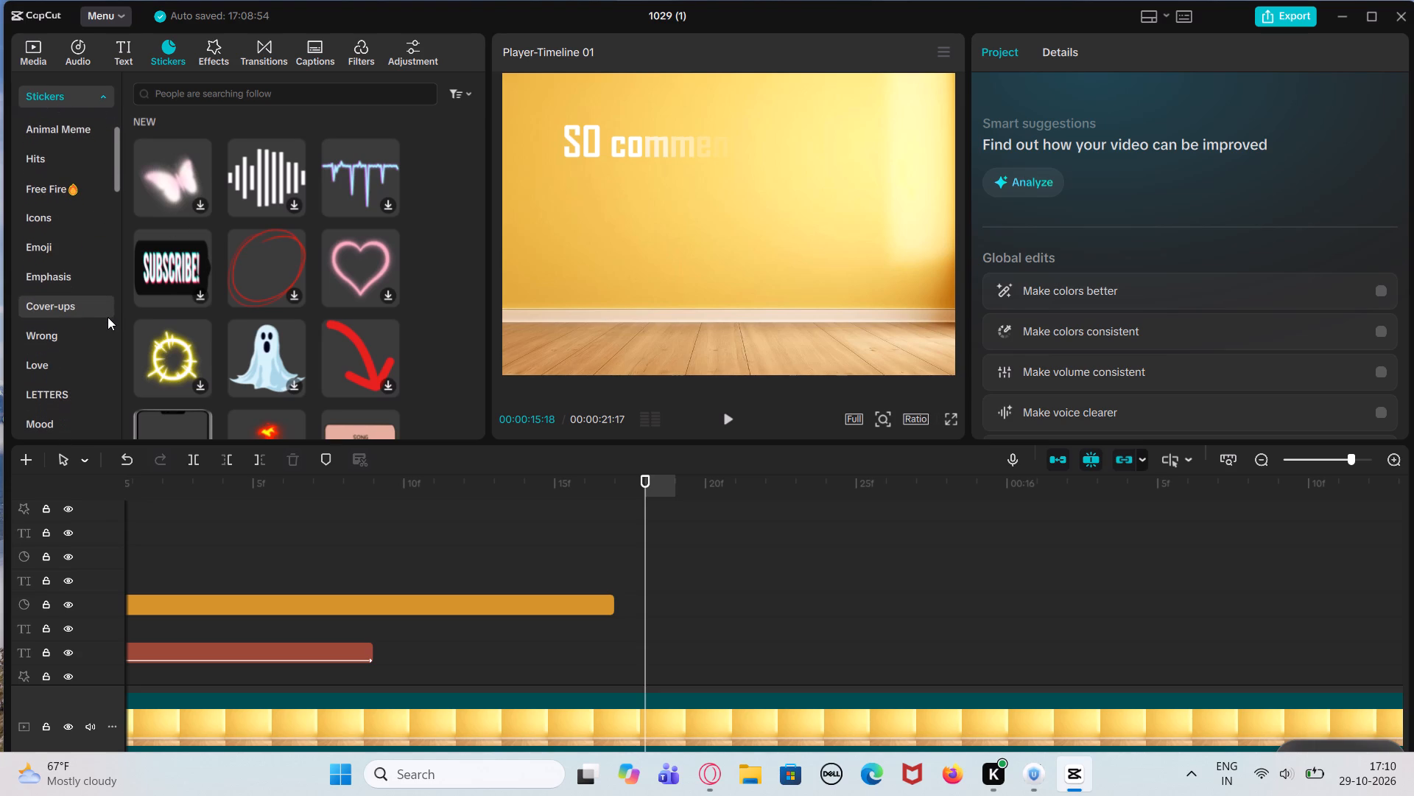
Add the laughing emoji sticker with raised arms from Emoji, starting at 00:00:15:17 where the flower sticker ends.
left_click(81, 242)
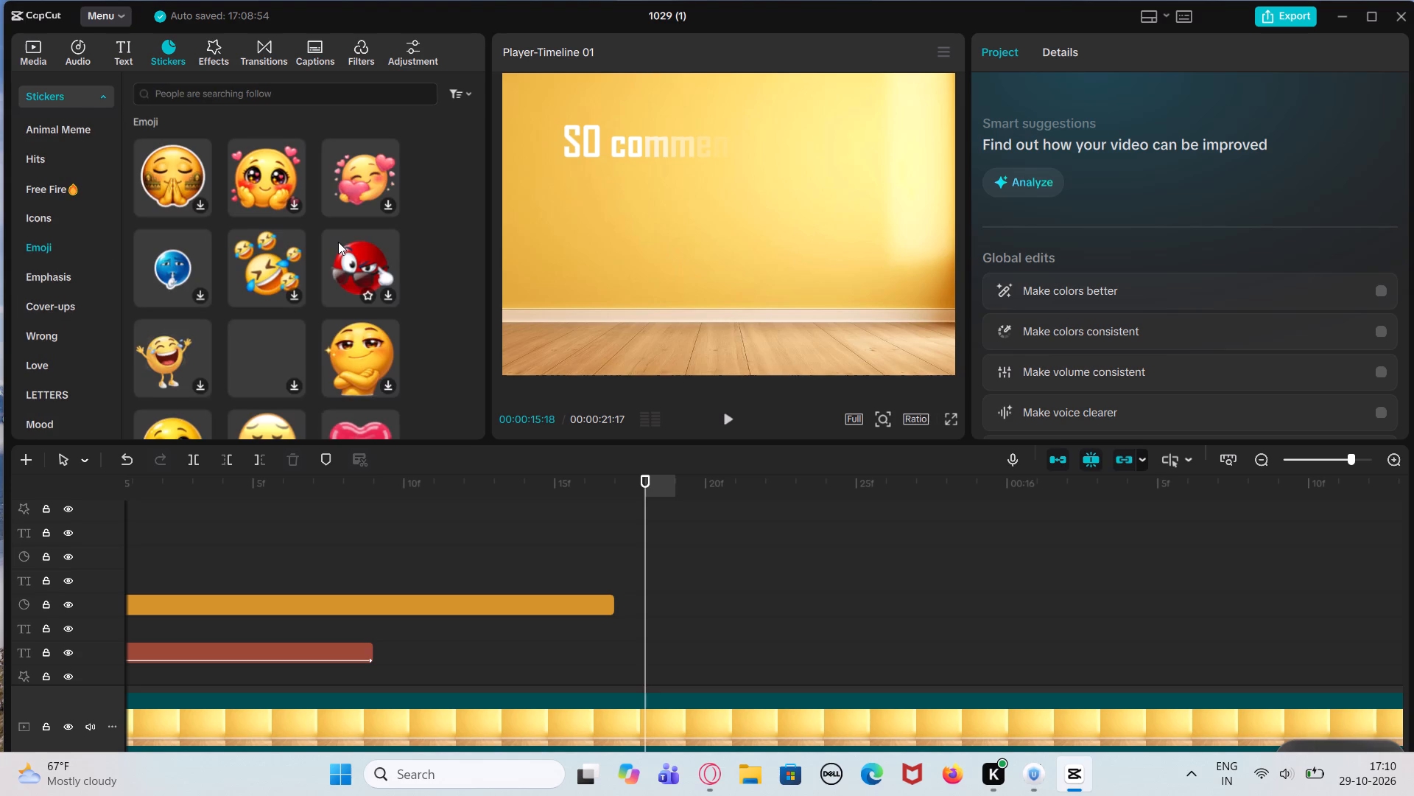
scroll(338, 242, "down", 2)
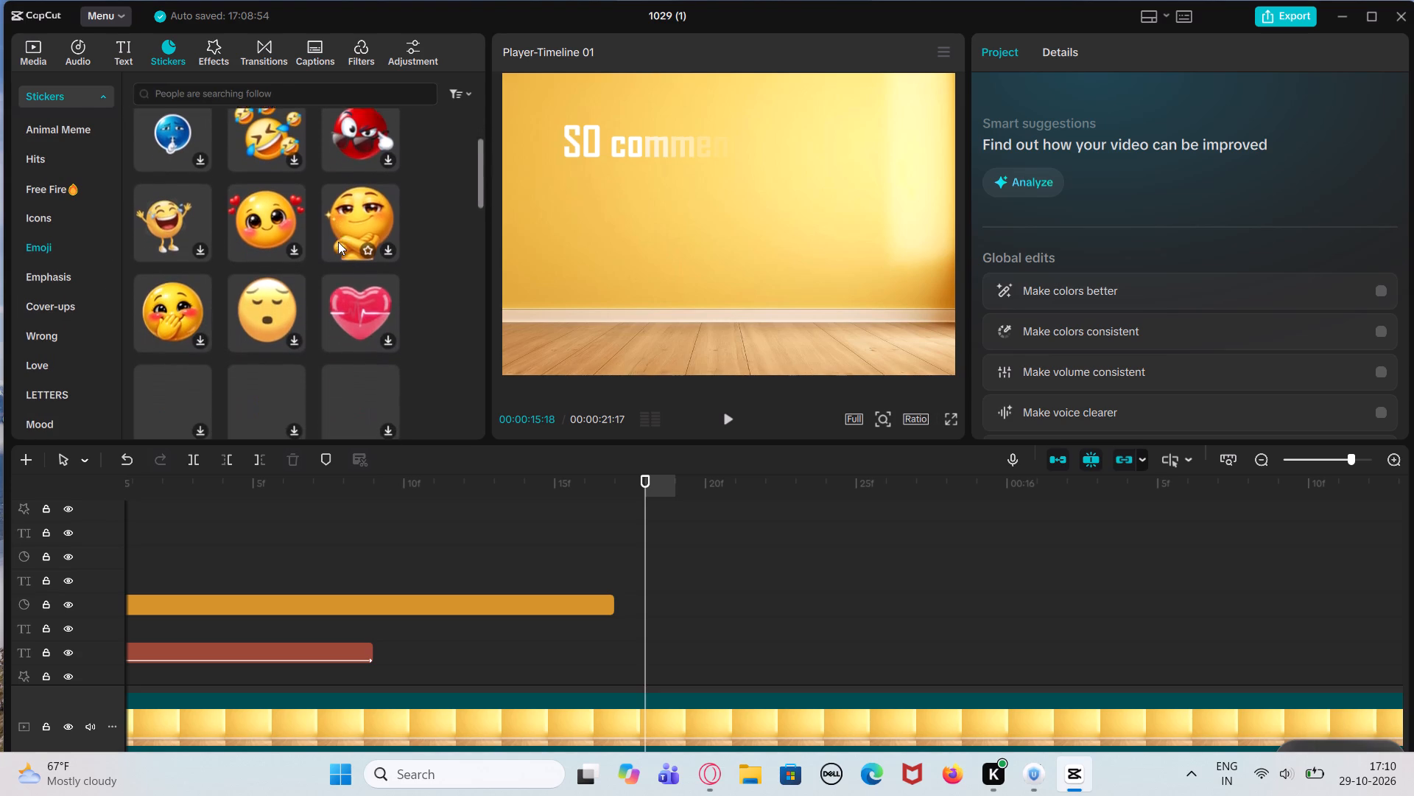
scroll(338, 242, "down", 1)
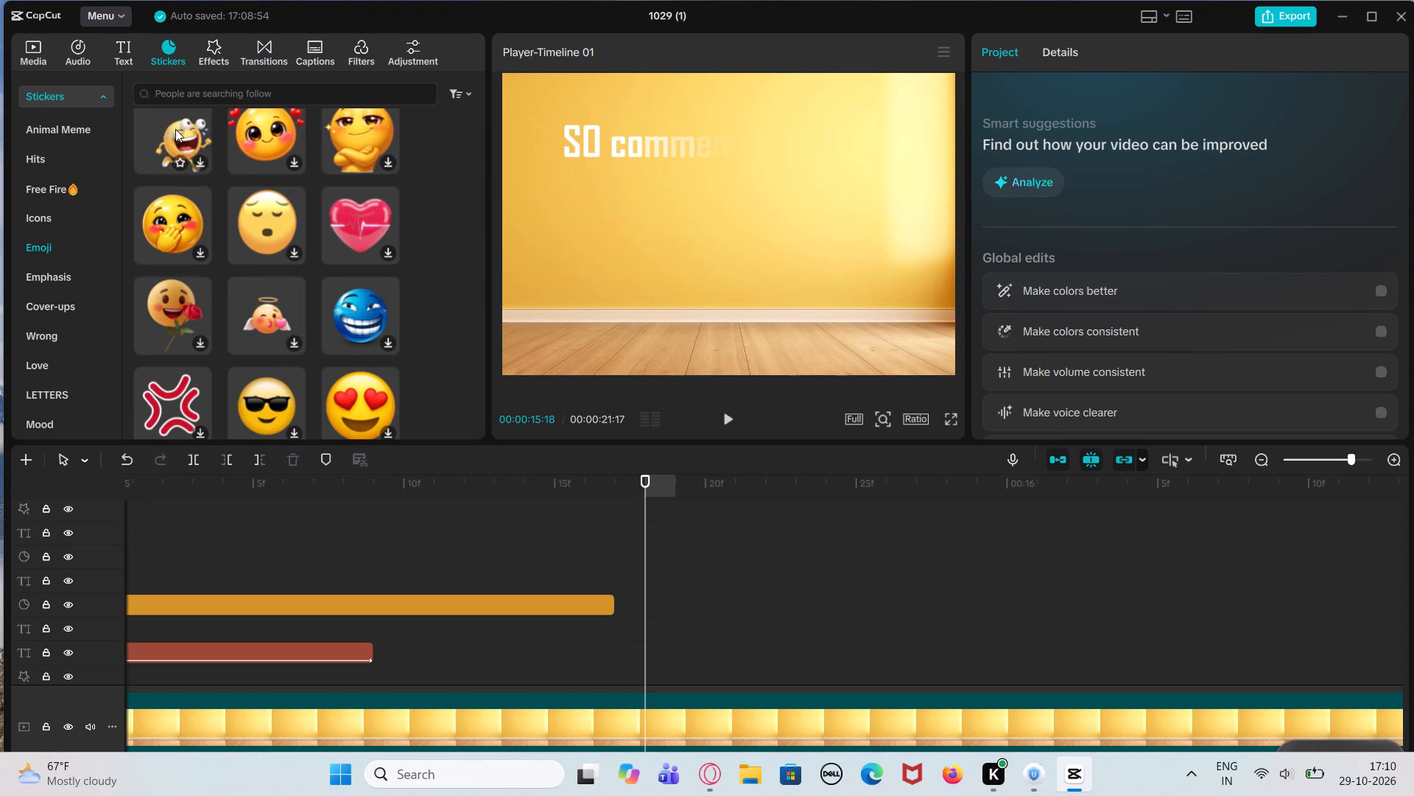
left_click_drag(136, 144, 654, 587)
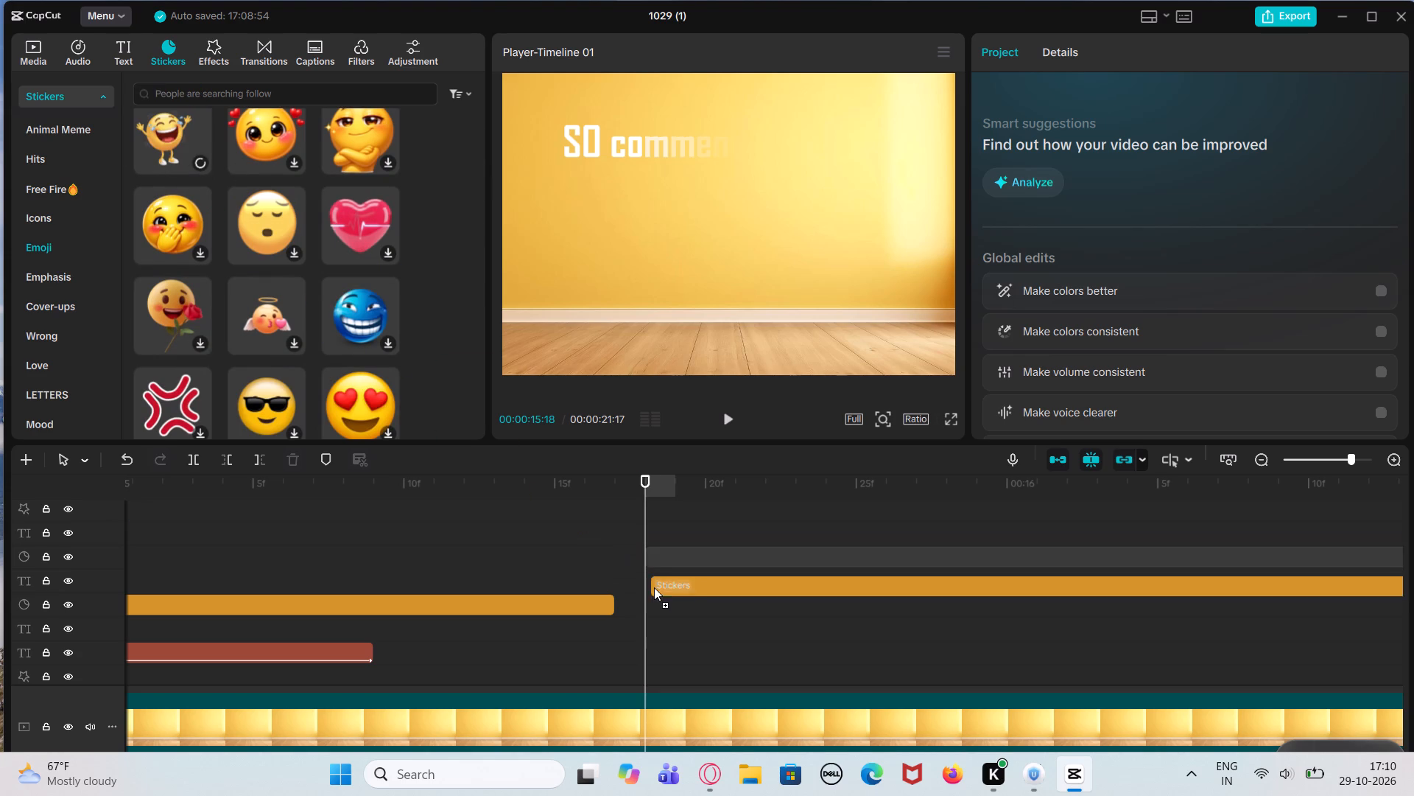
left_click_drag(654, 587, 637, 596)
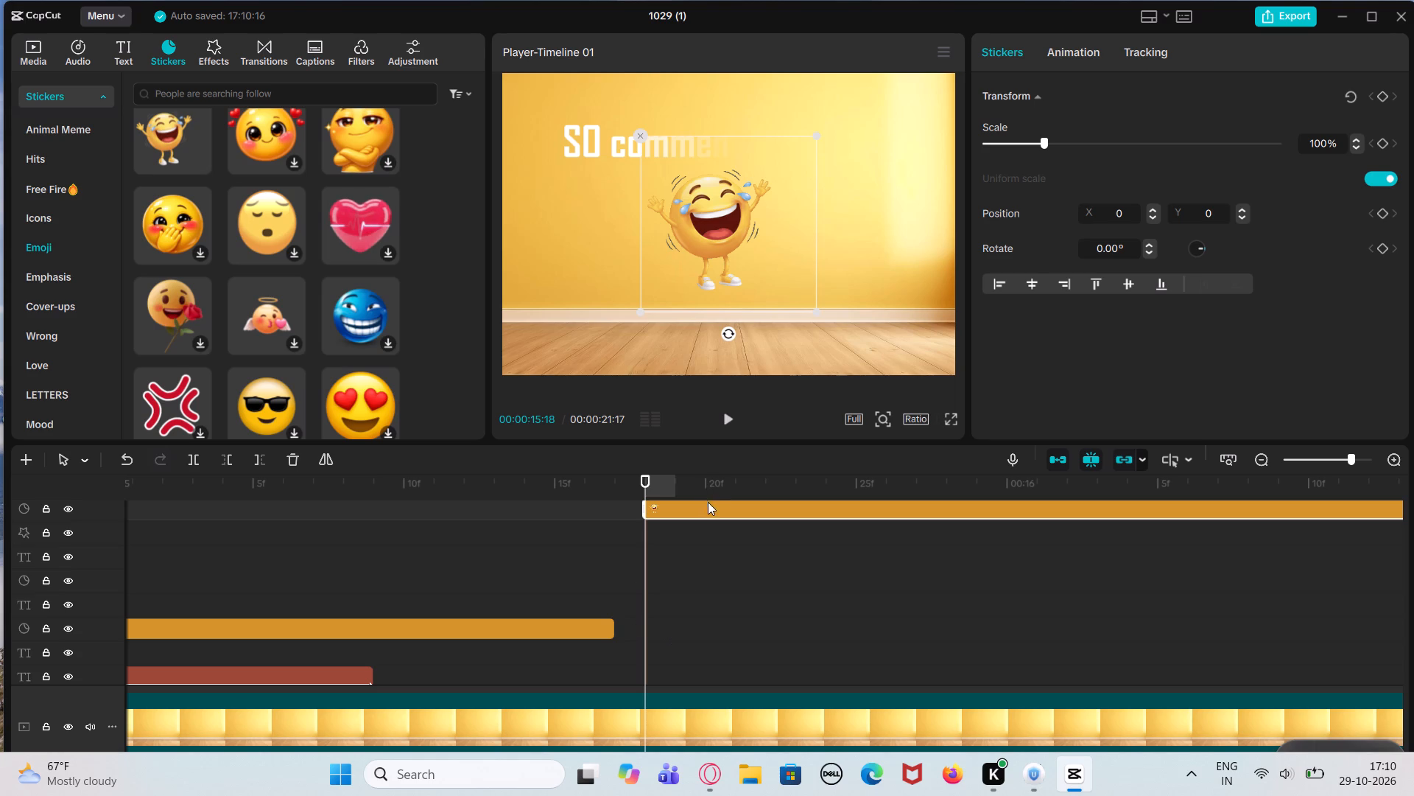
left_click_drag(708, 502, 675, 542)
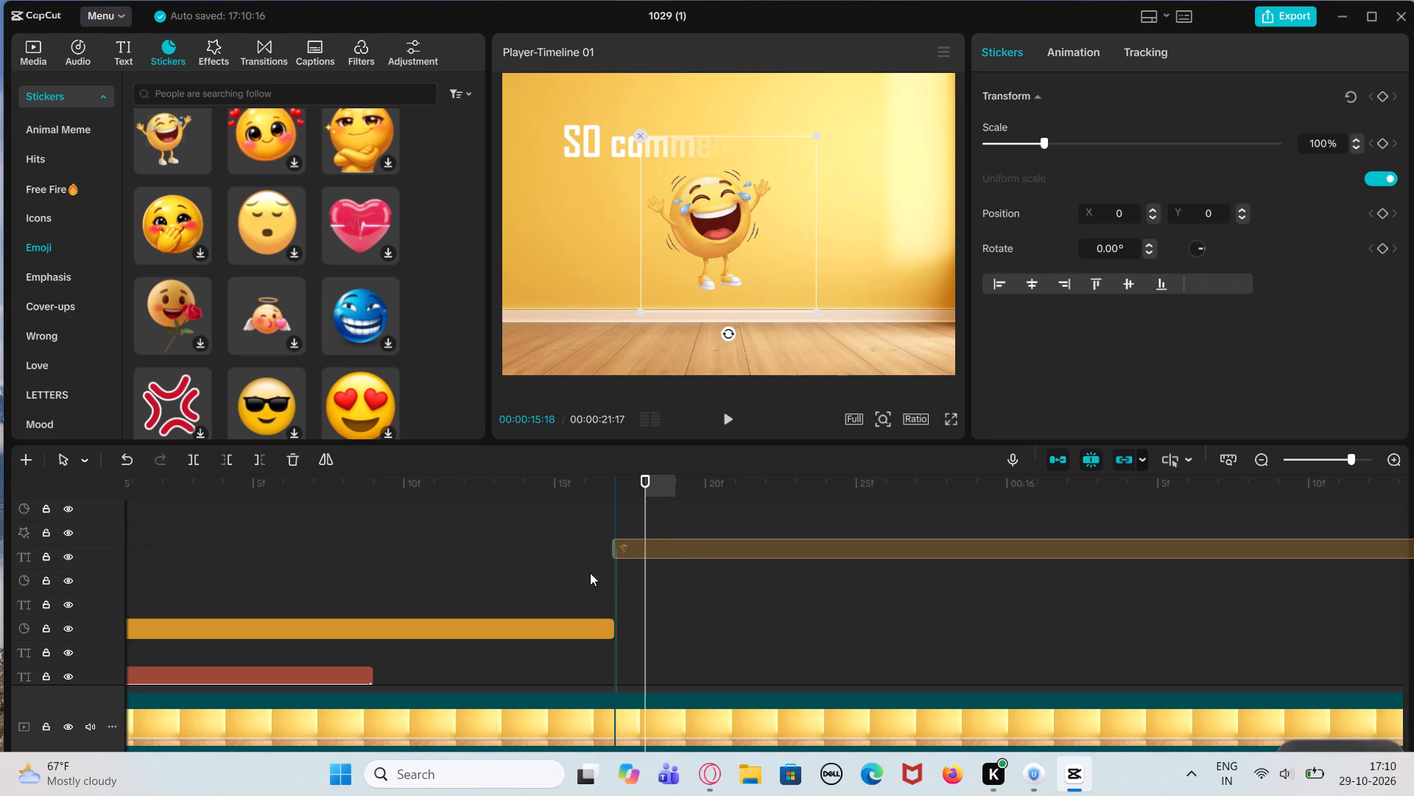
left_click(574, 570)
Move the laughing emoji sticker below the "SO comment fast guys" text in the preview, to X -437, Y -336.
left_click(722, 424)
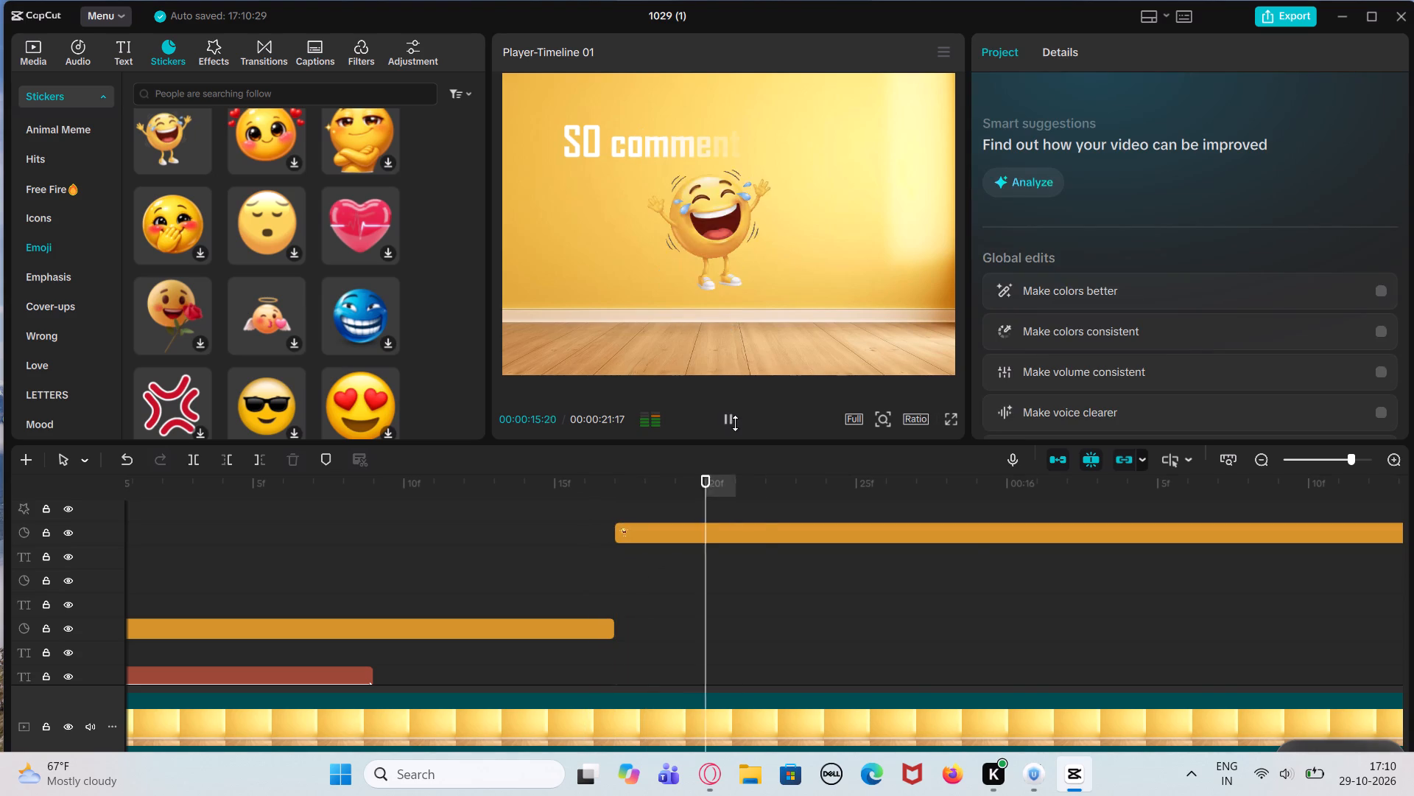
left_click(732, 422)
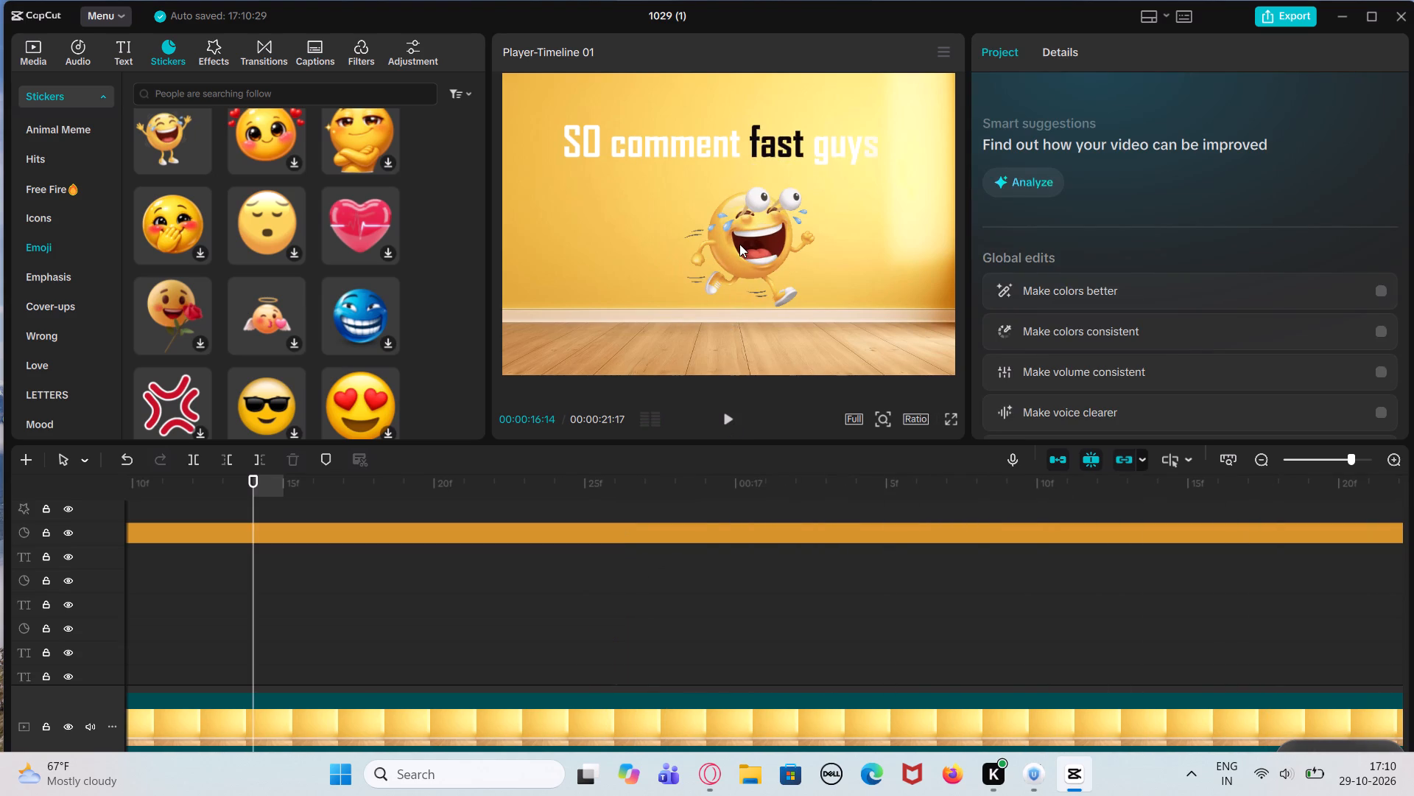
left_click_drag(739, 244, 687, 284)
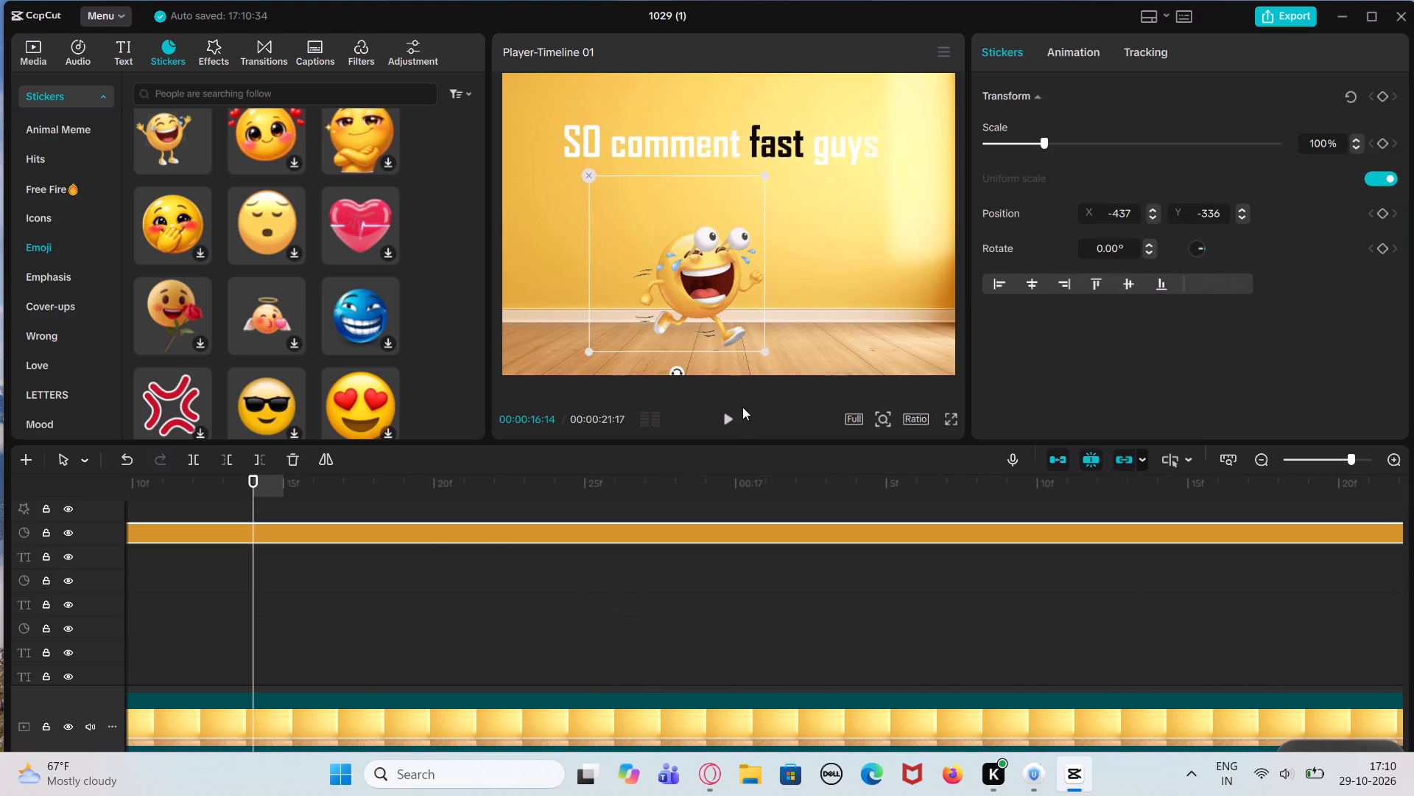
Play from 00:00:16:14 into the "THANKYOU" text to check the laughing emoji sticker against the texts.
left_click(732, 422)
left_click(732, 422)
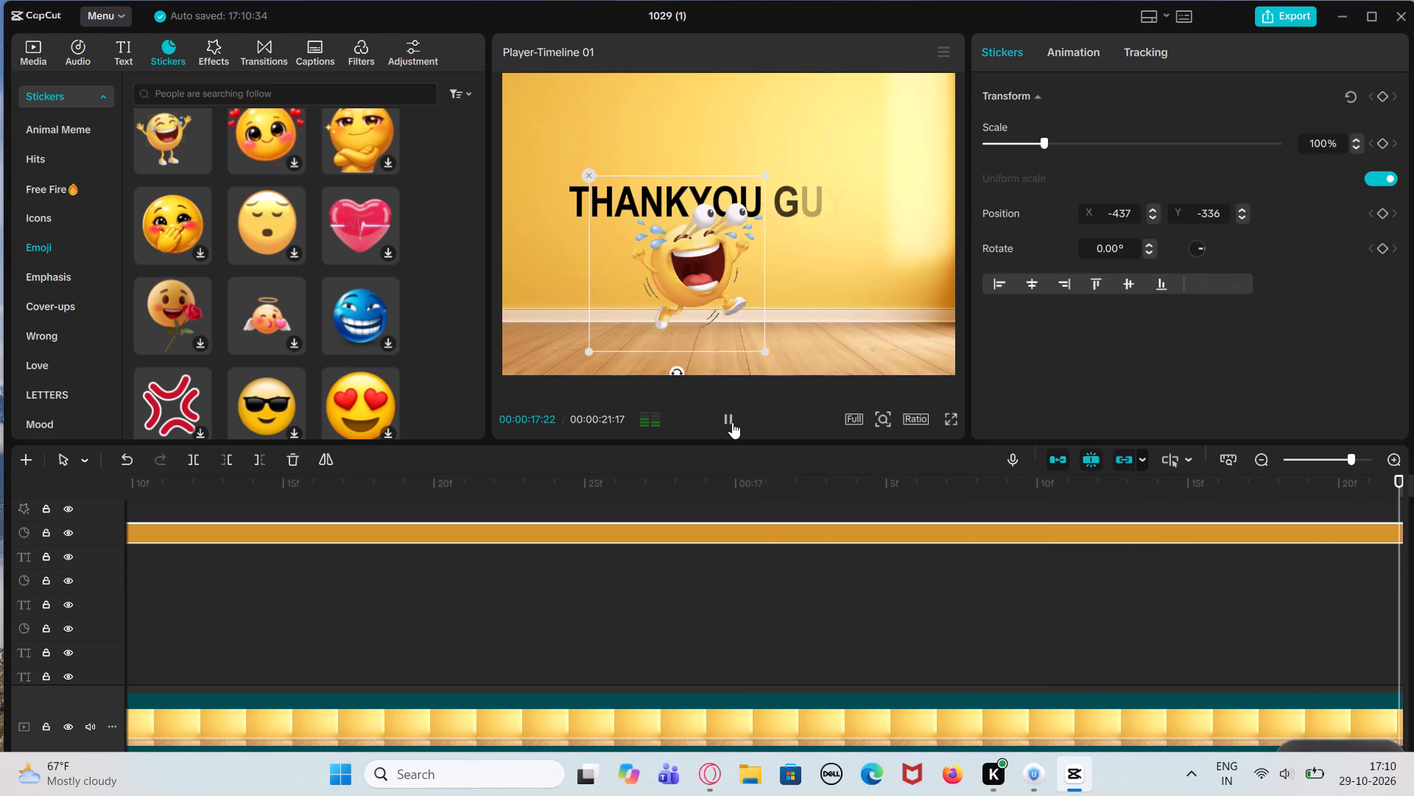
Move the laughing emoji sticker below the "THANKYOU GUYS" text in the preview, to X -180, Y -749.
left_click_drag(696, 282, 726, 332)
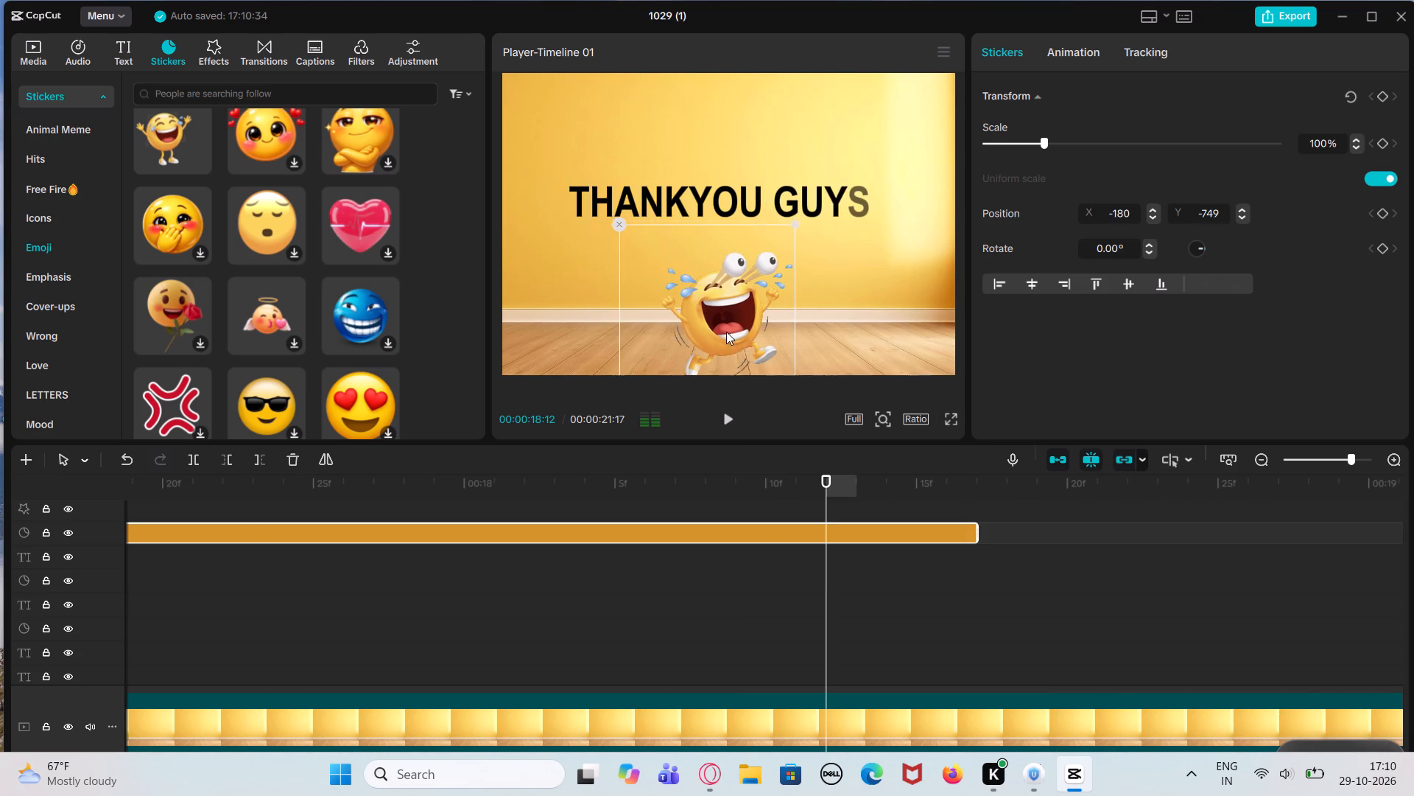
left_click(905, 362)
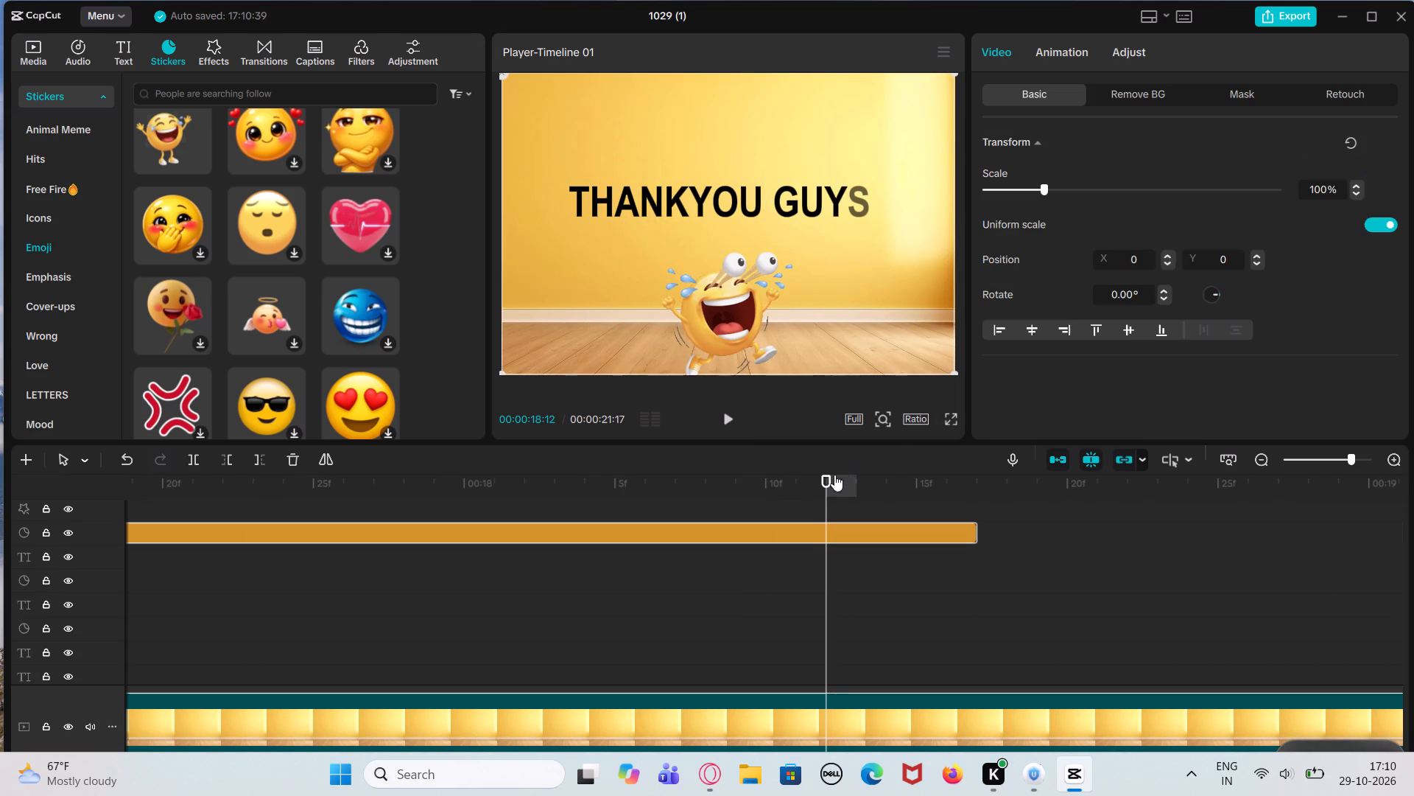
Play from 00:00:18:08 past the end of the clips to check the laughing emoji sticker against the "THANKYOU GUYS" text.
left_click(712, 620)
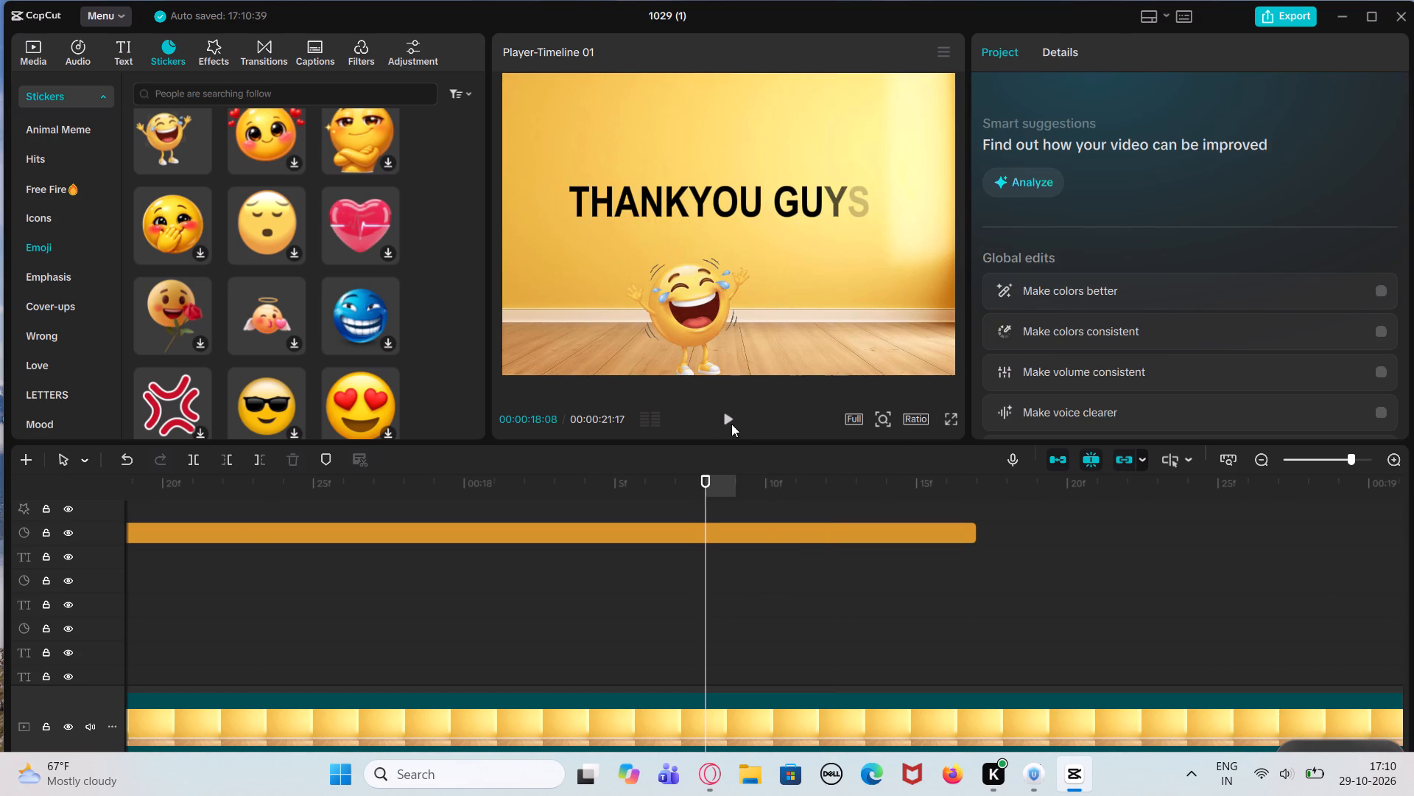
left_click(731, 424)
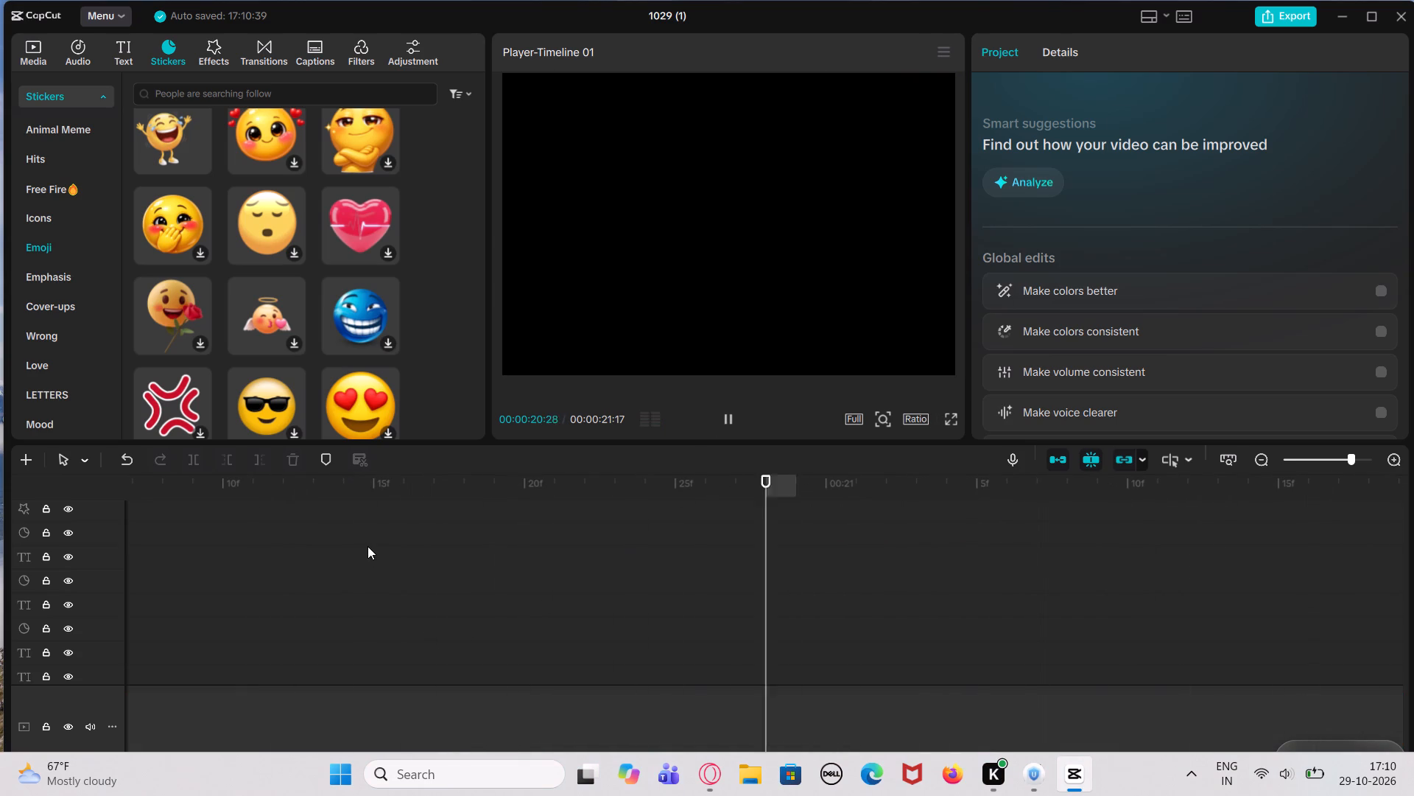
left_click(367, 546)
Add the sunglasses emoji sticker from Emoji at the beginning of the video, starting about one frame in on a lower sticker track.
scroll(367, 546, "right", 11)
scroll(367, 546, "right", 10)
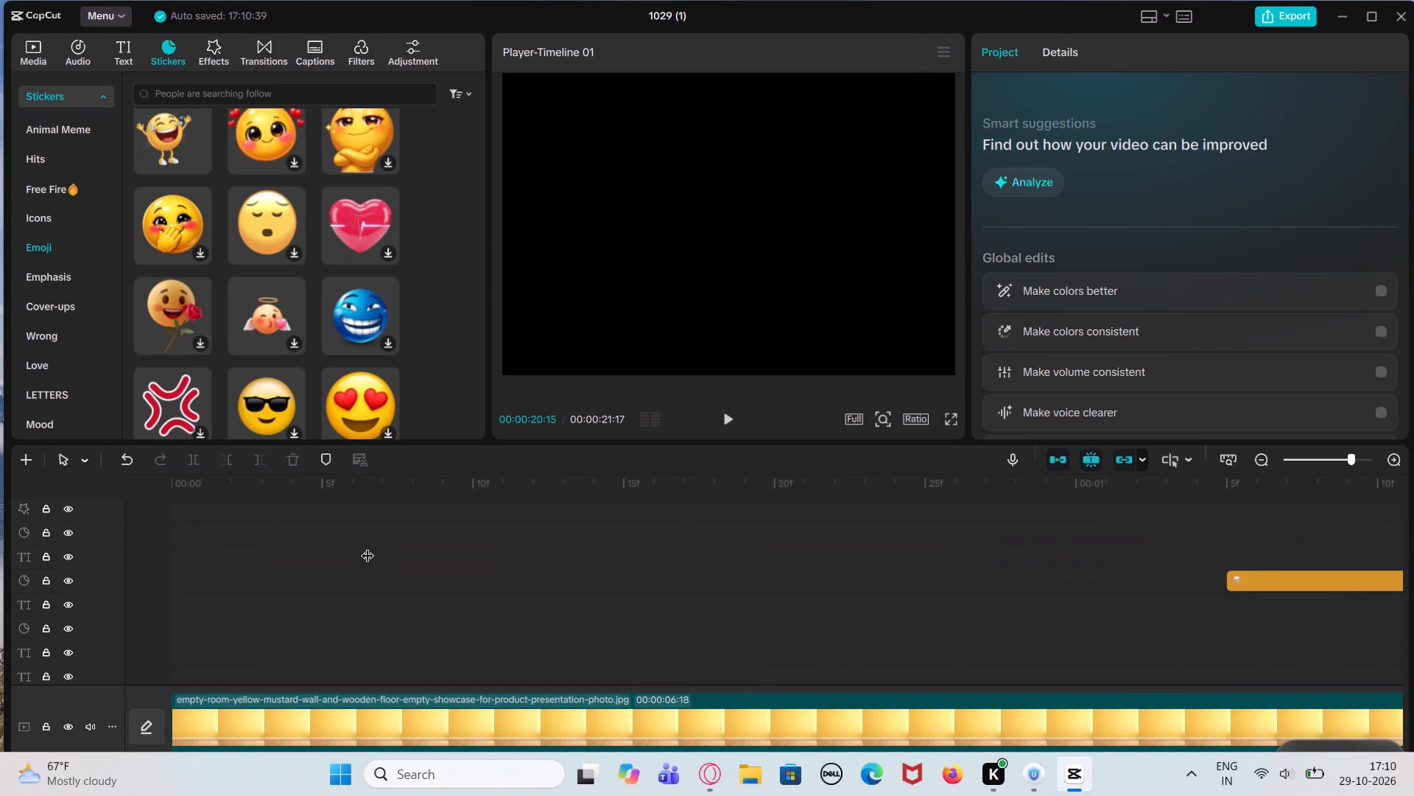
left_click(240, 596)
left_click_drag(251, 400, 263, 393)
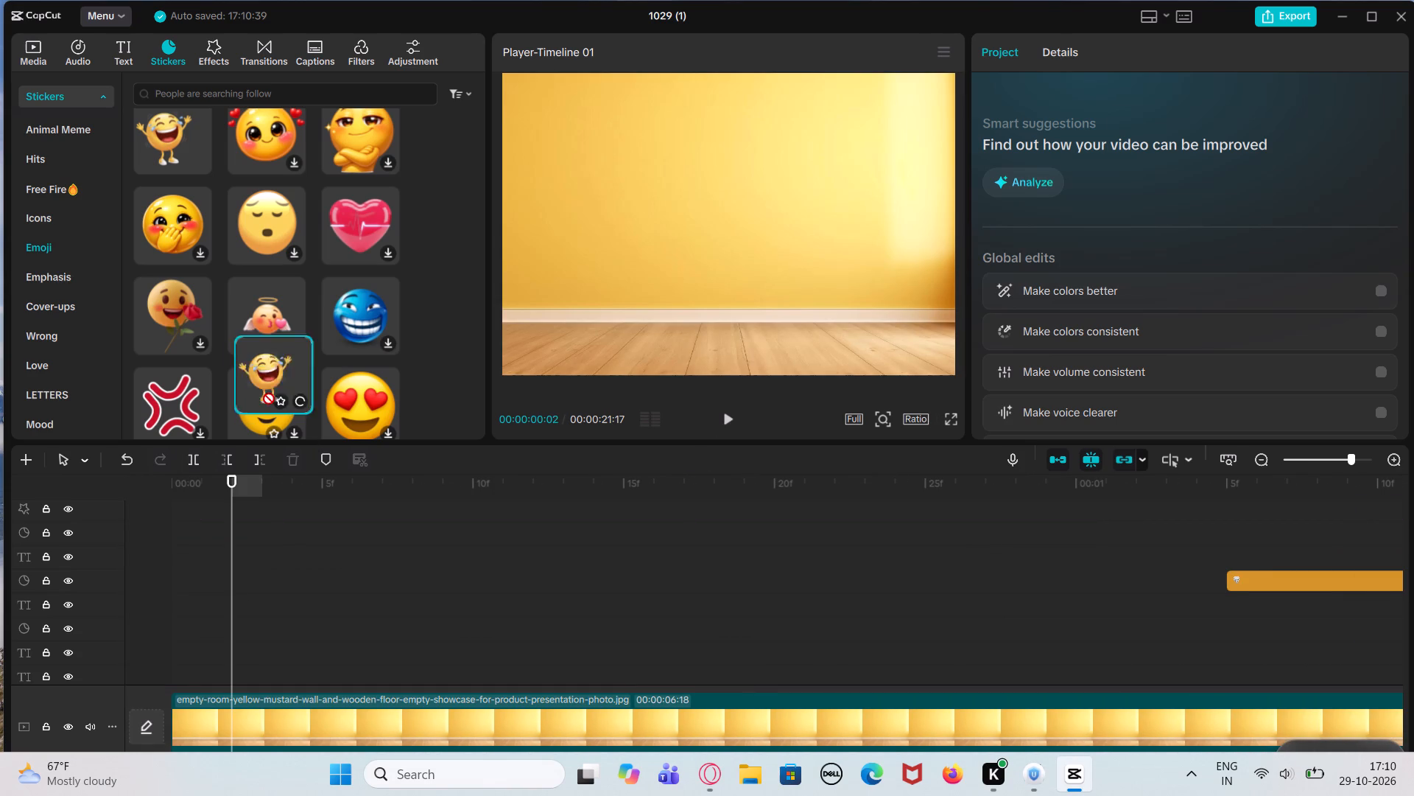
left_click_drag(263, 393, 206, 647)
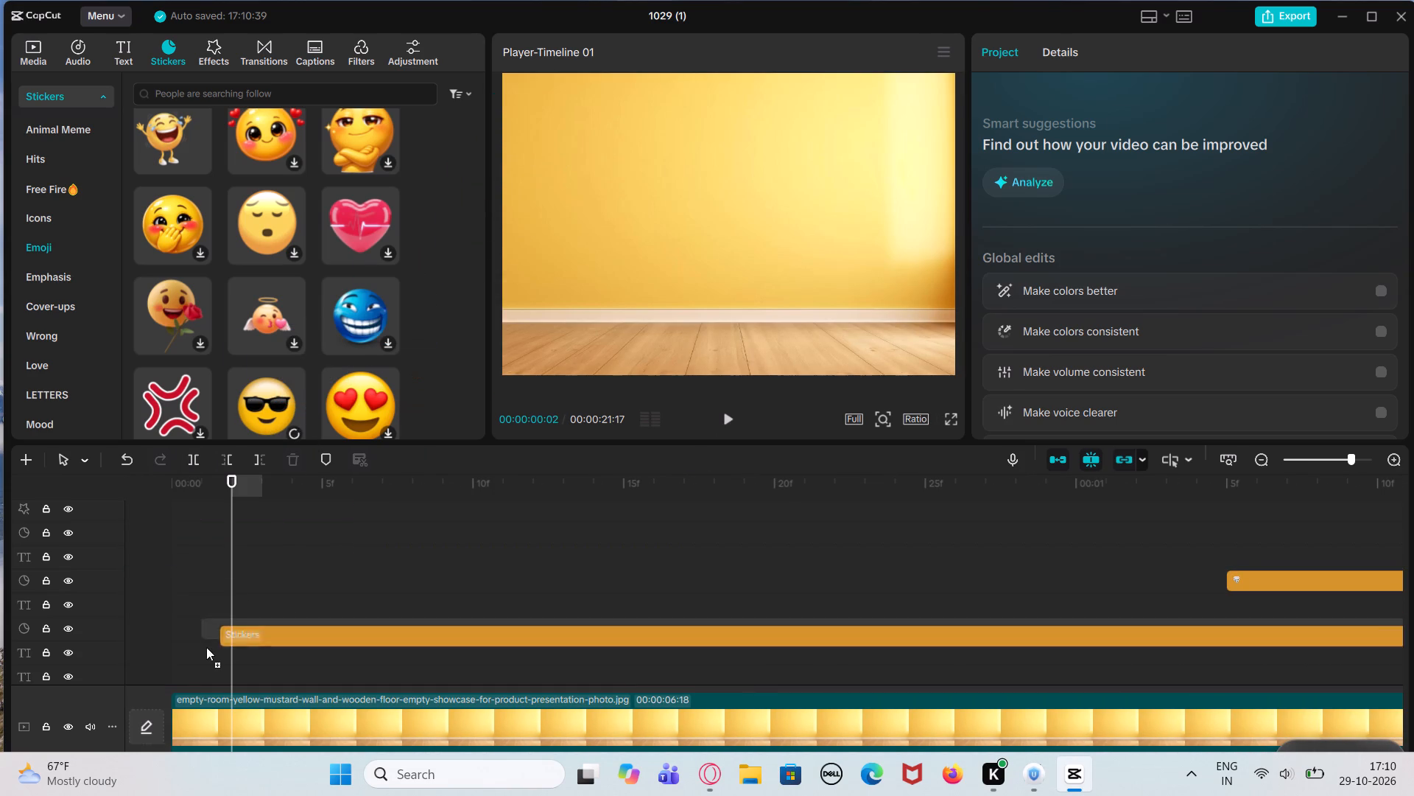
left_click_drag(206, 647, 196, 652)
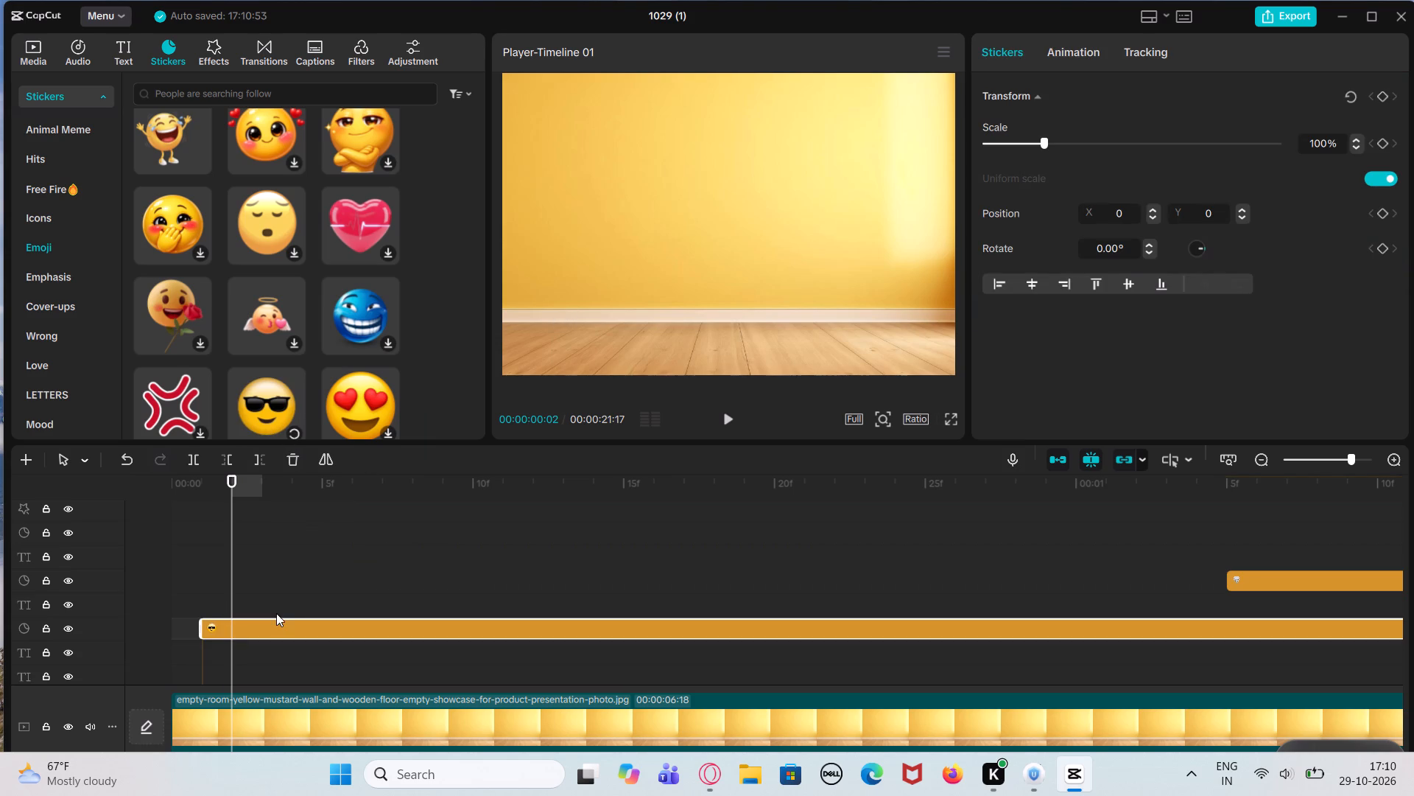
Scale the sunglasses emoji sticker to 75% and place it in the upper-left corner of the video frame, at X -1518, Y 835.
left_click(271, 582)
left_click(175, 586)
left_click(233, 635)
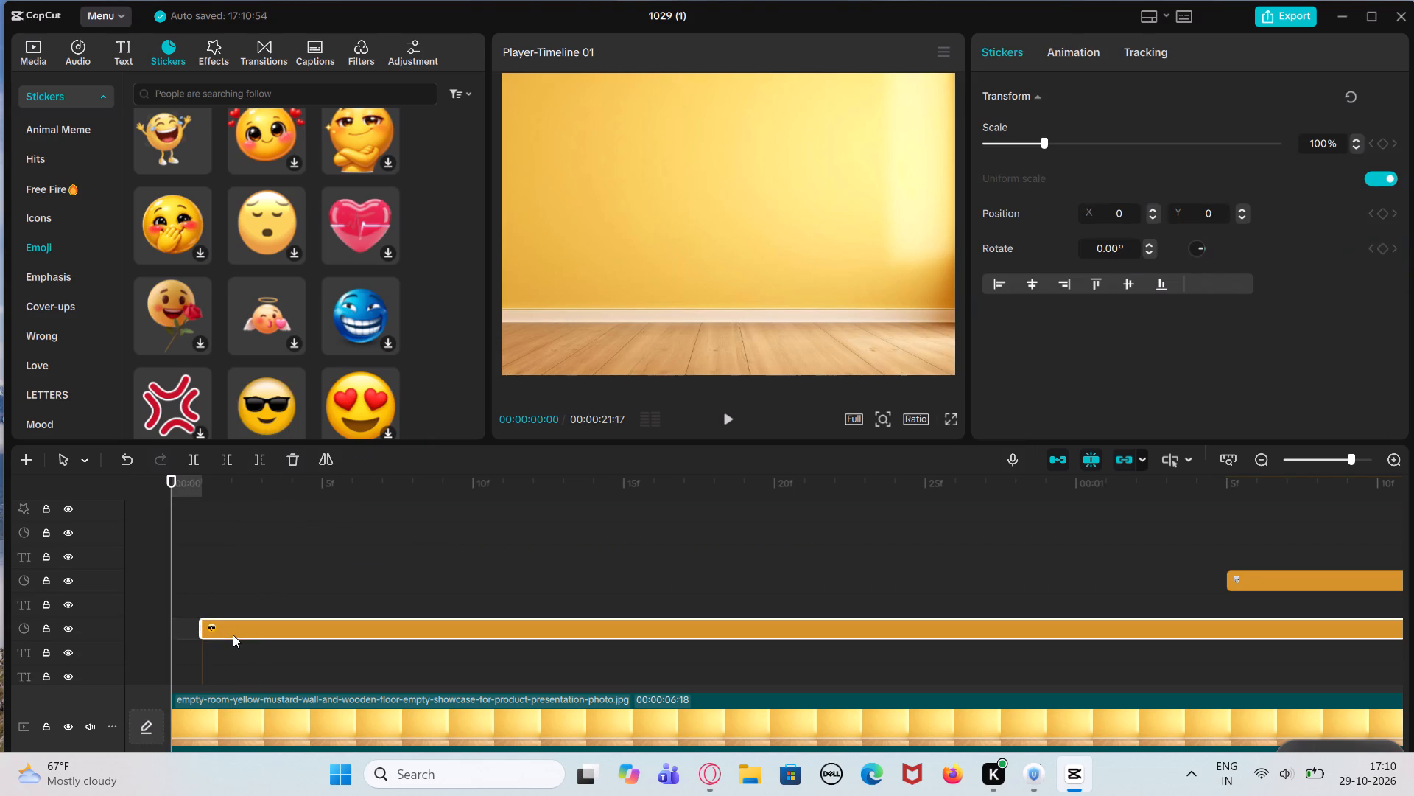
left_click(729, 424)
left_click(730, 412)
left_click_drag(726, 256, 706, 246)
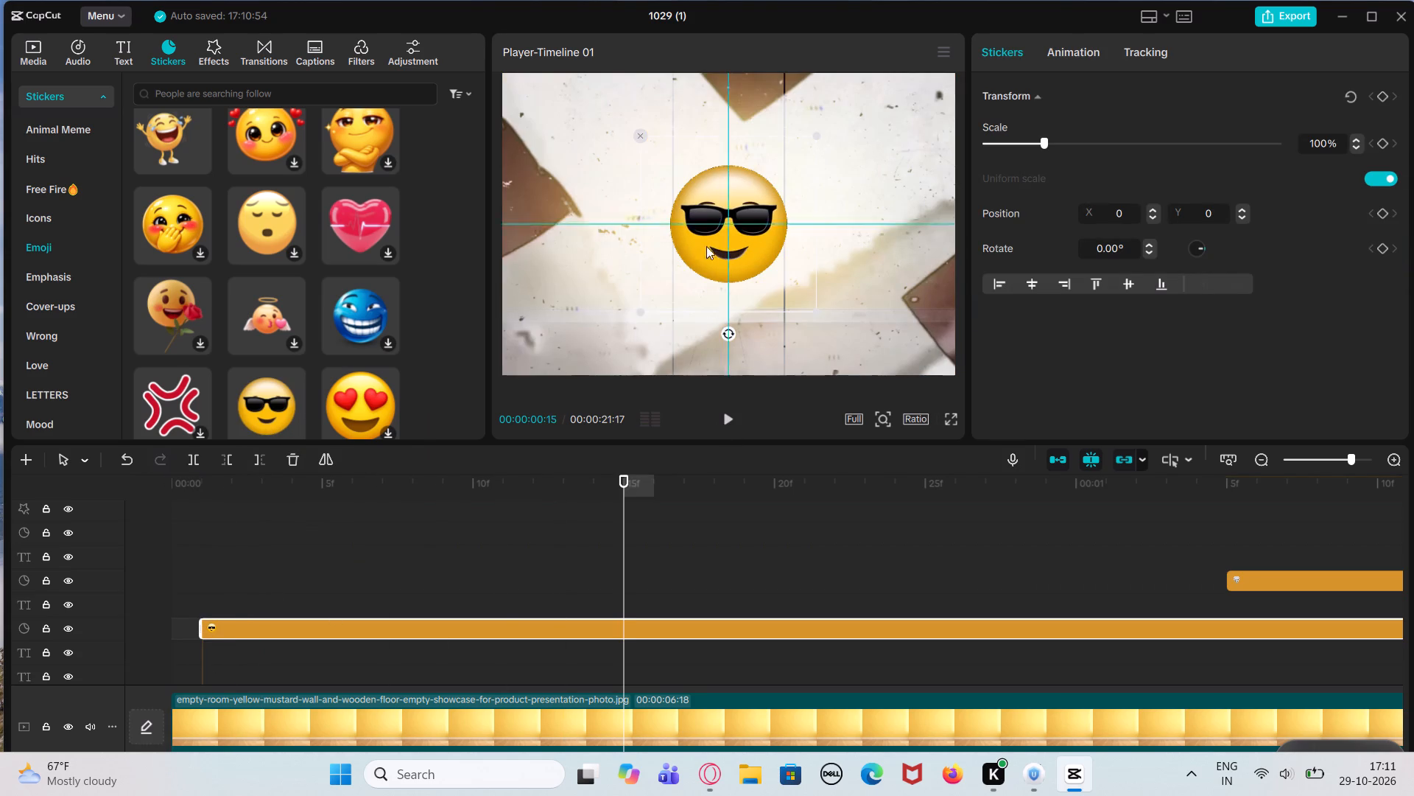
left_click_drag(706, 246, 566, 166)
left_click(566, 166)
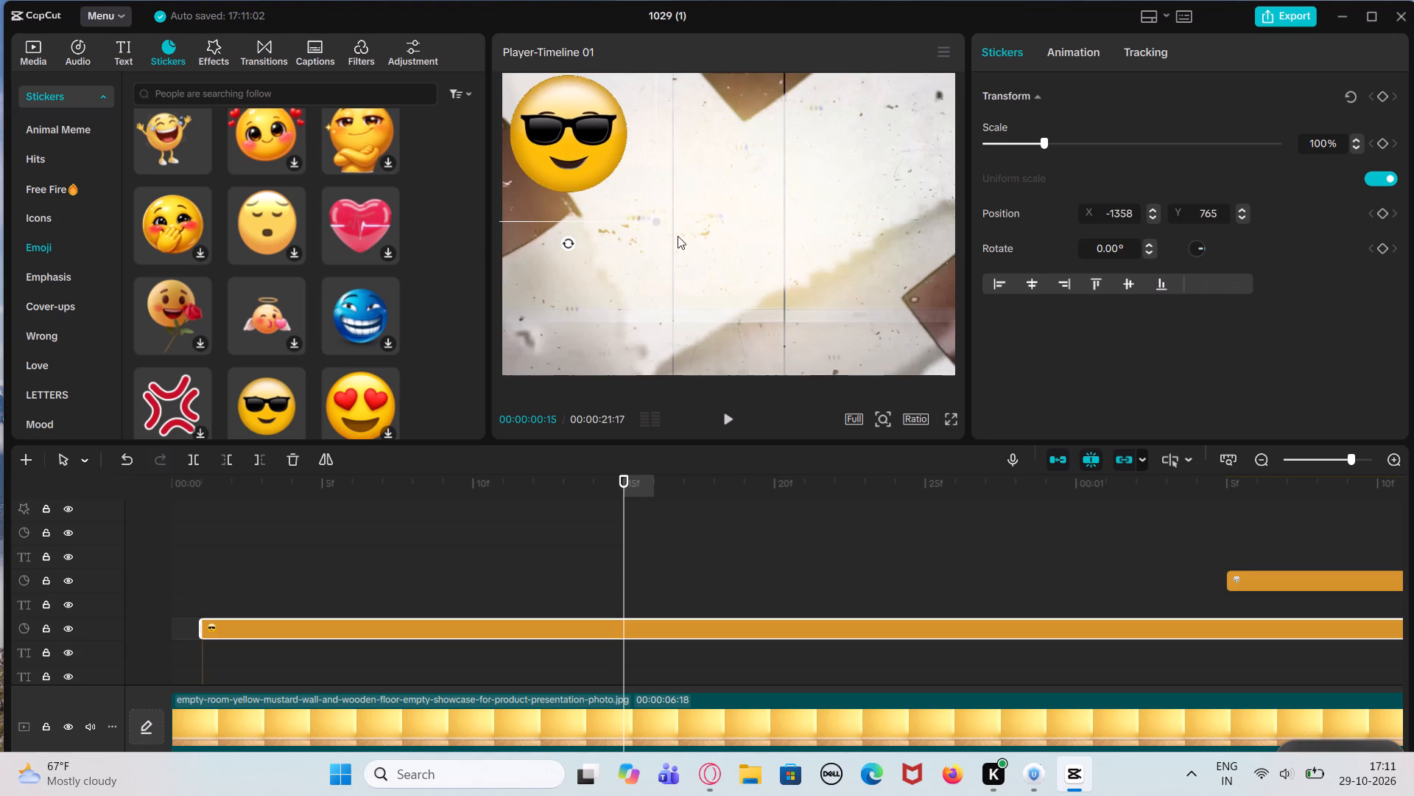
left_click_drag(764, 230, 770, 244)
left_click(592, 144)
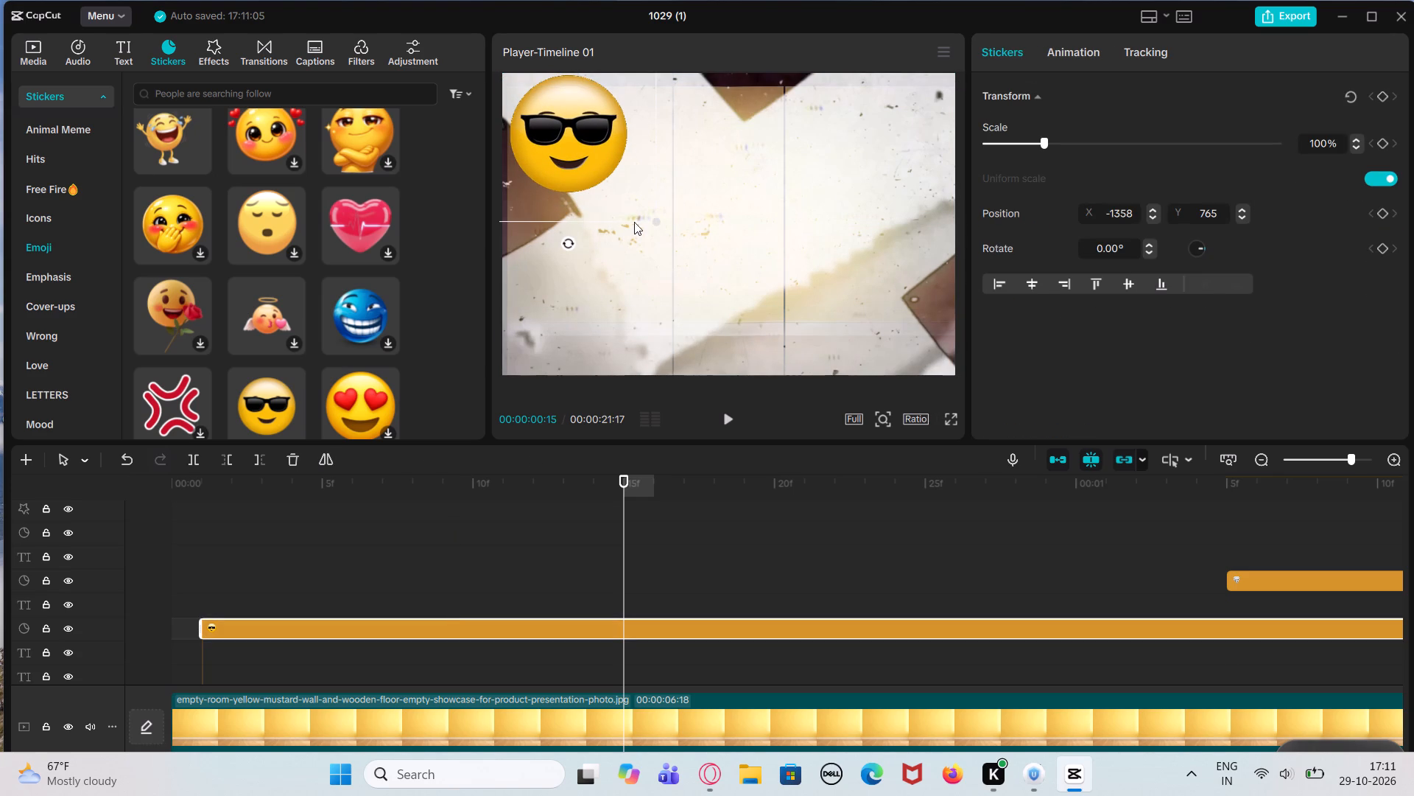
left_click_drag(663, 217, 624, 199)
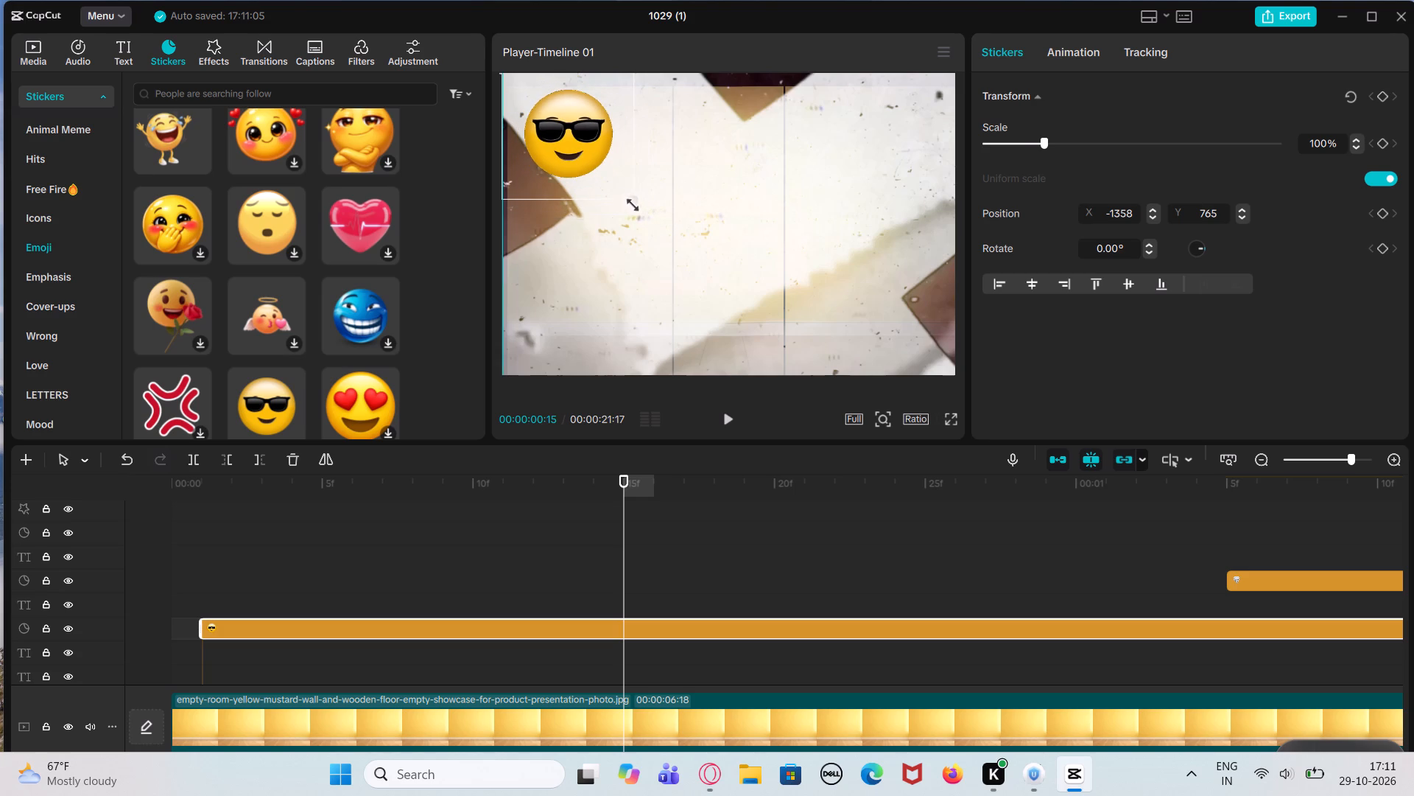
left_click_drag(624, 199, 621, 197)
left_click_drag(583, 158, 565, 150)
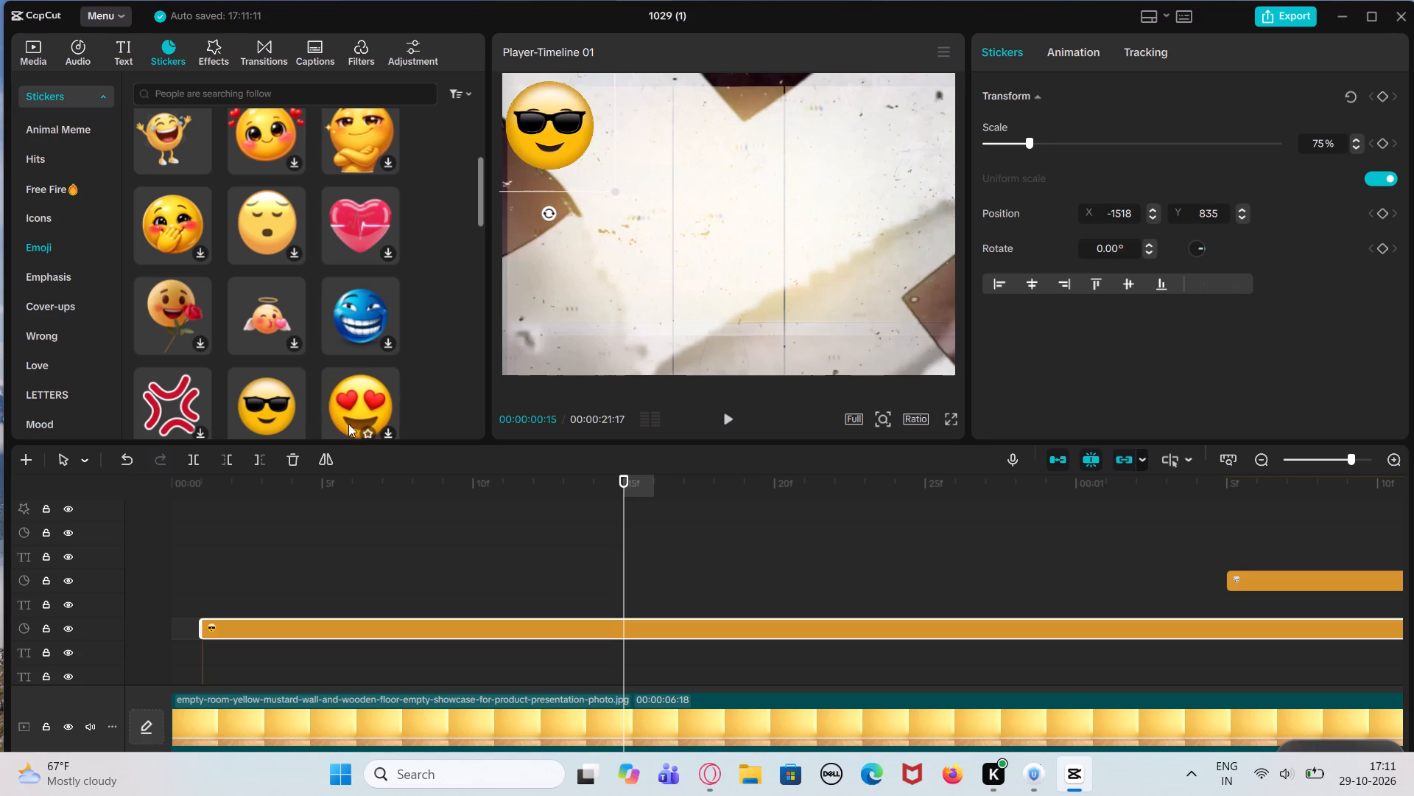
Play from 00:00:00:15 to the "So,if you tell me what do you" text to check the stickers against the texts.
left_click(729, 422)
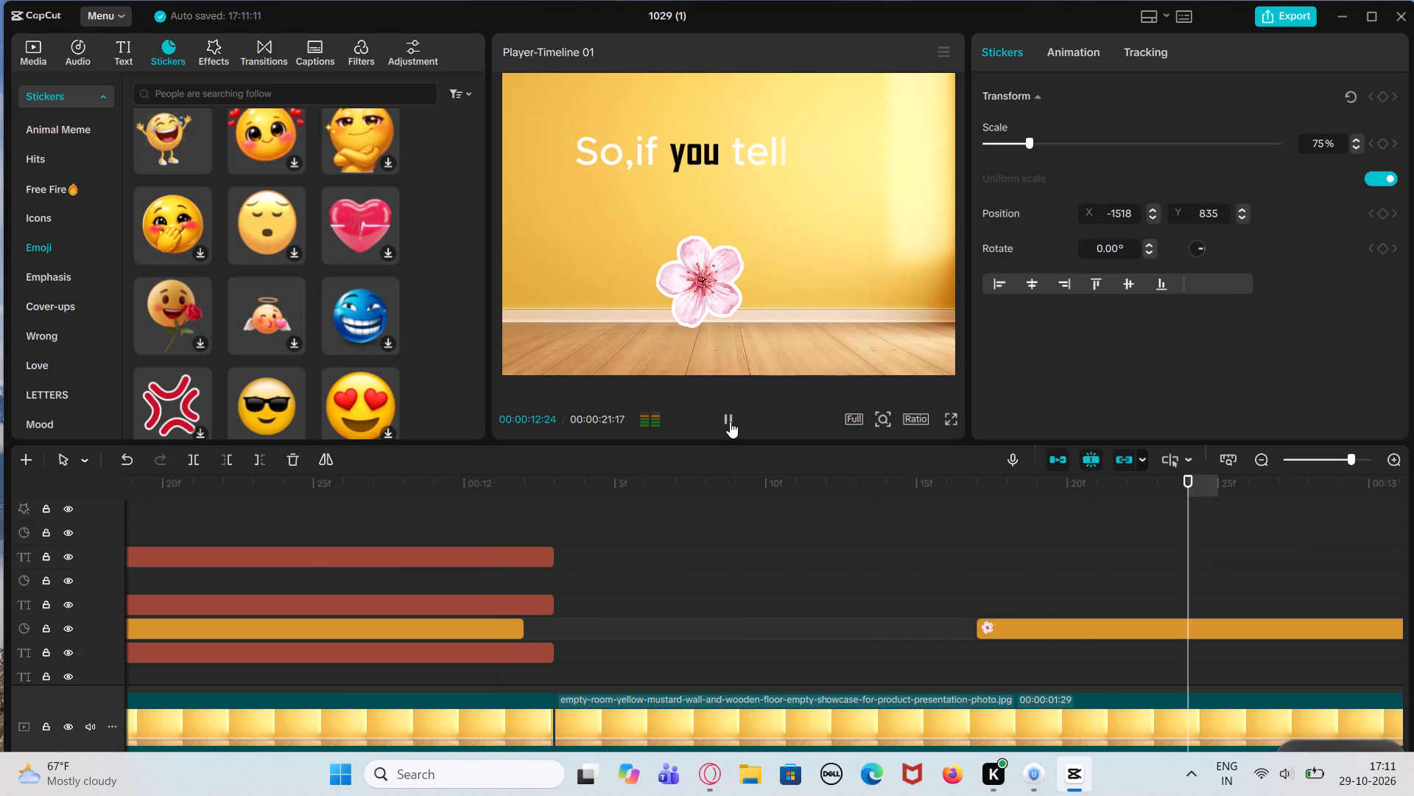
left_click(730, 422)
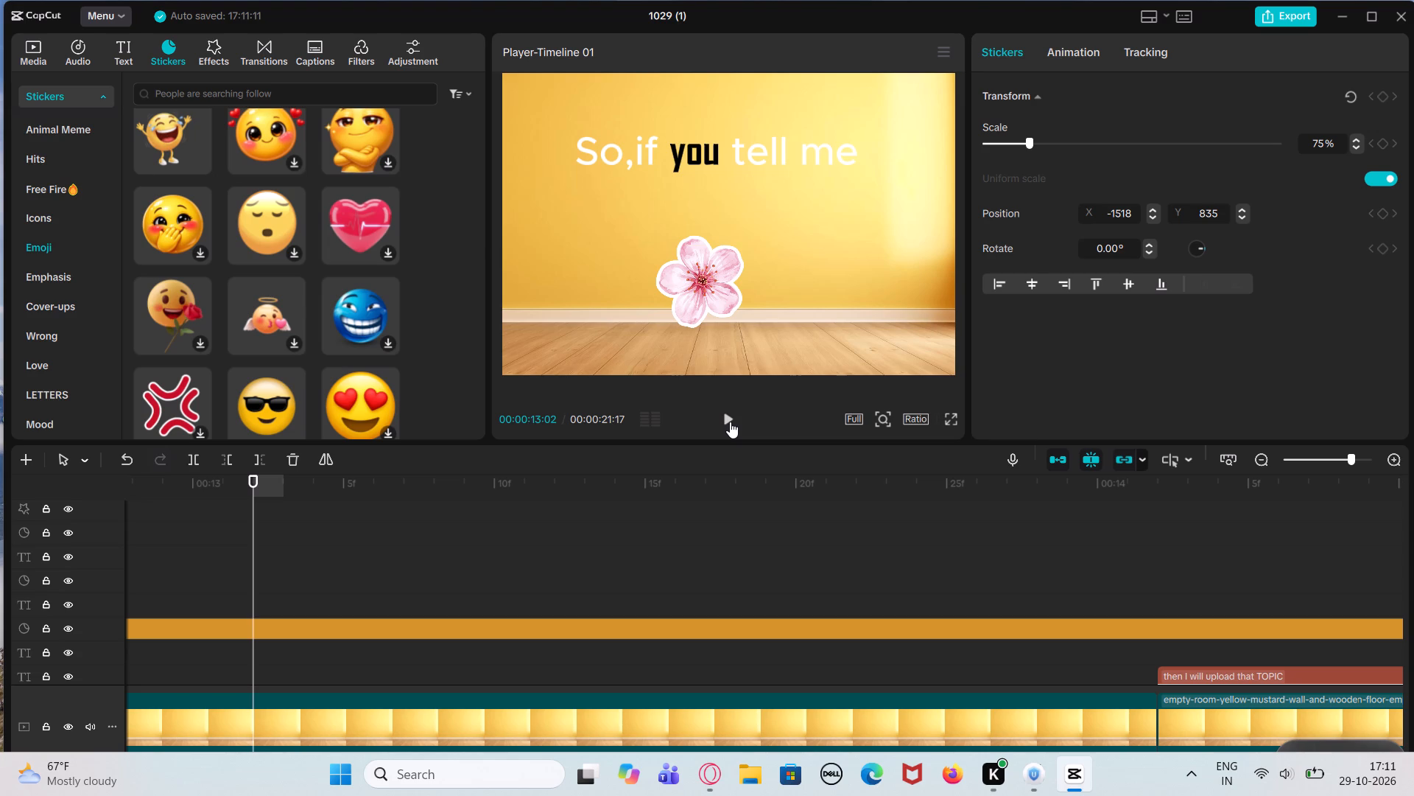
left_click(730, 422)
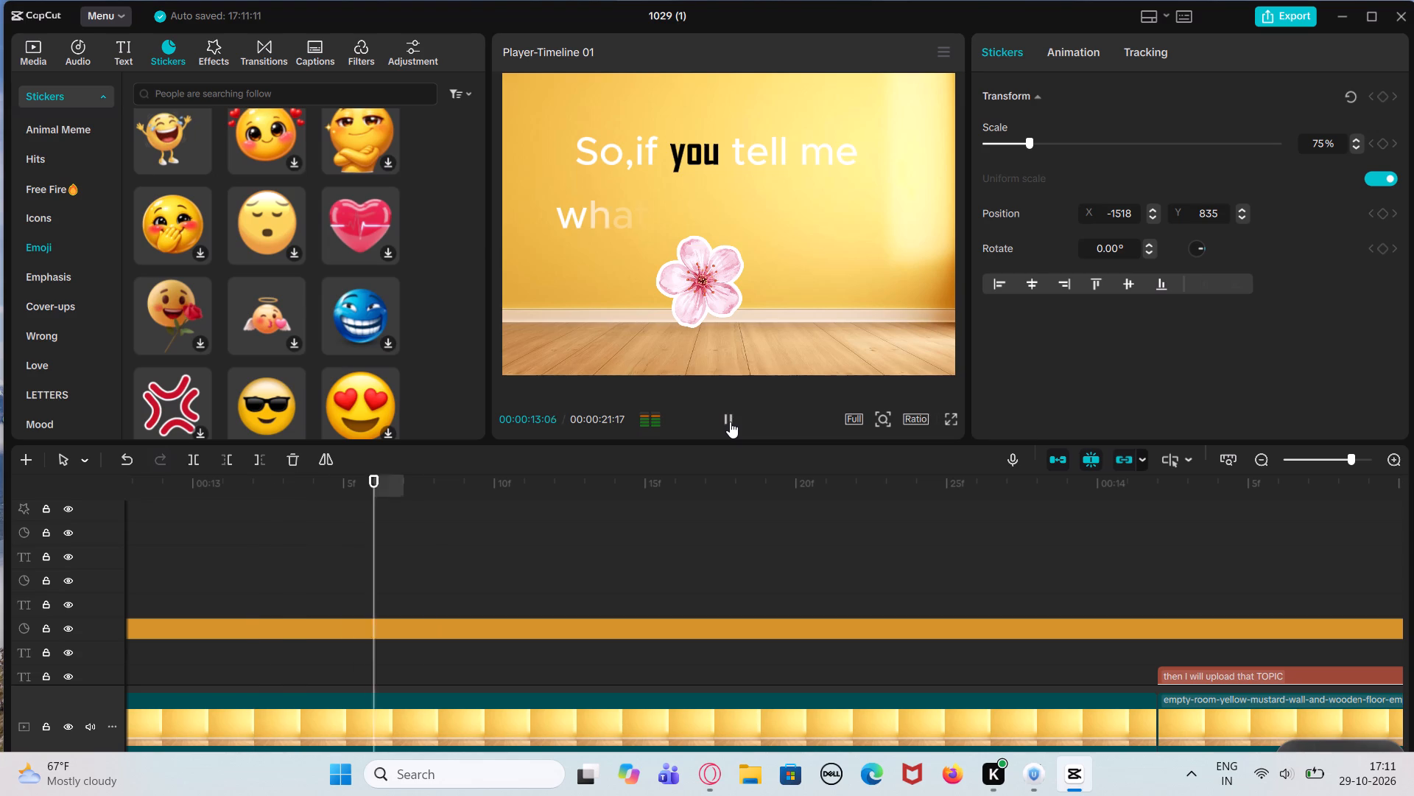
triple_click(730, 422)
Move the flower sticker further below the "So,if you tell me what do you" text, to X -109, Y -663.
left_click(677, 255)
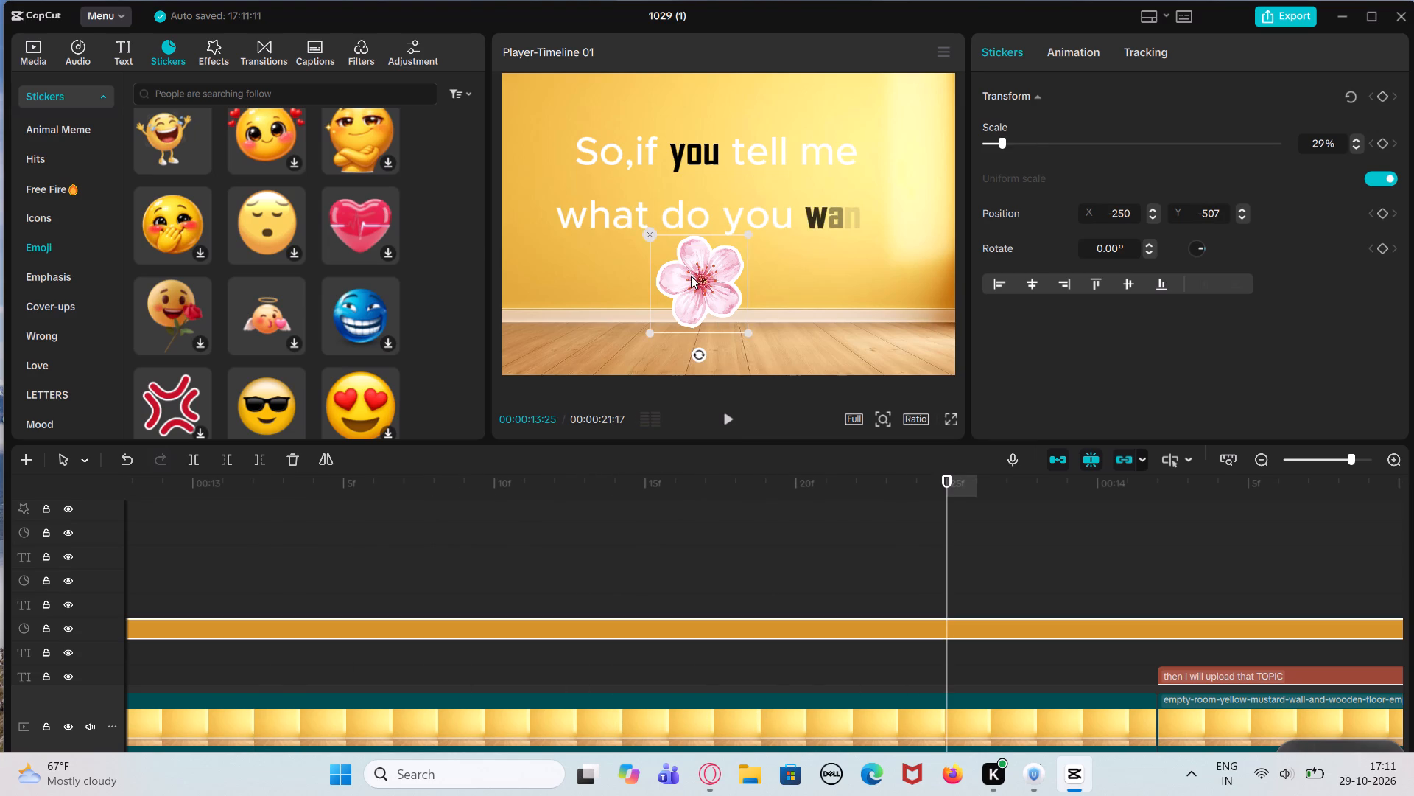
left_click_drag(710, 303, 726, 321)
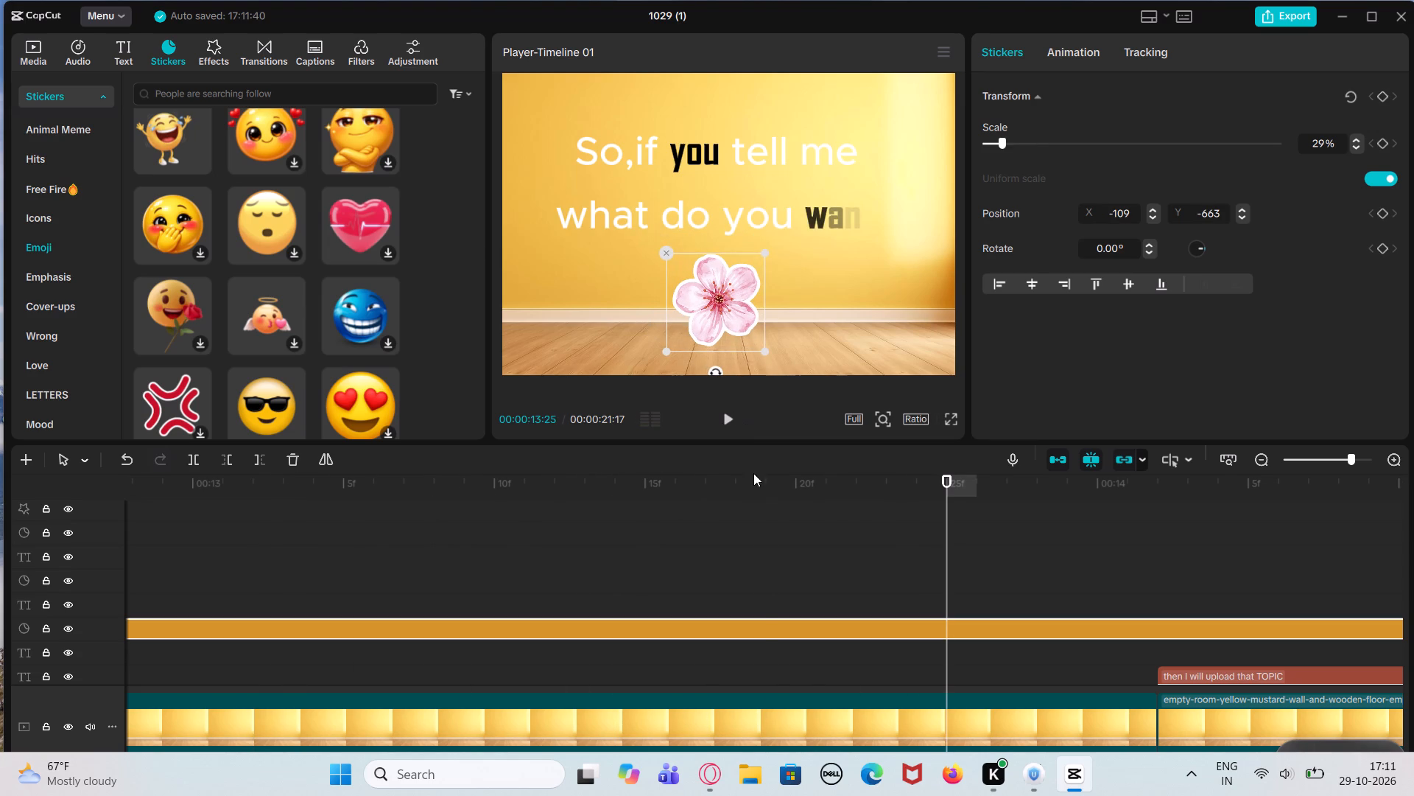
Play the rest of the video through the "THANKYOU GUYS" text to check the repositioned stickers.
left_click(755, 473)
left_click(727, 523)
left_click(730, 414)
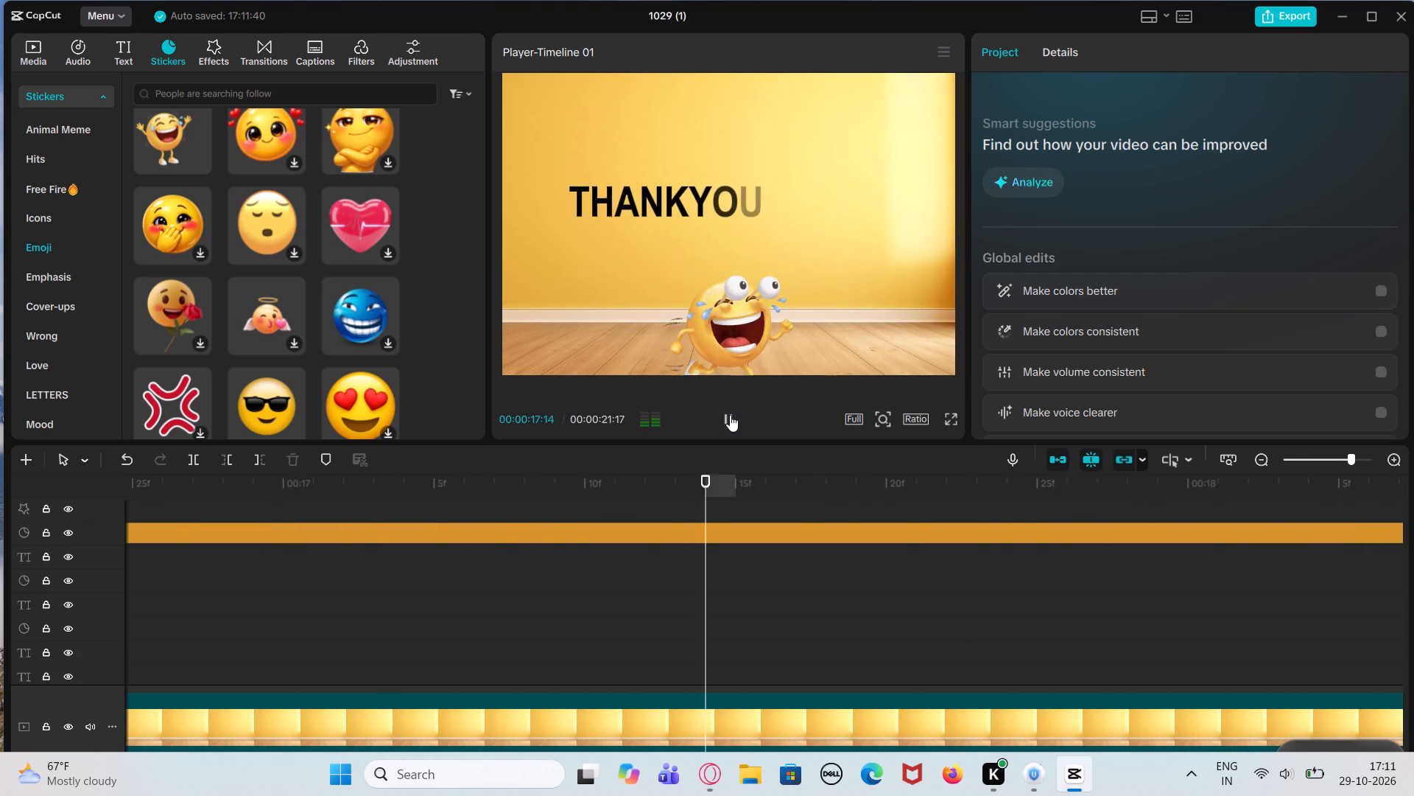
left_click(729, 416)
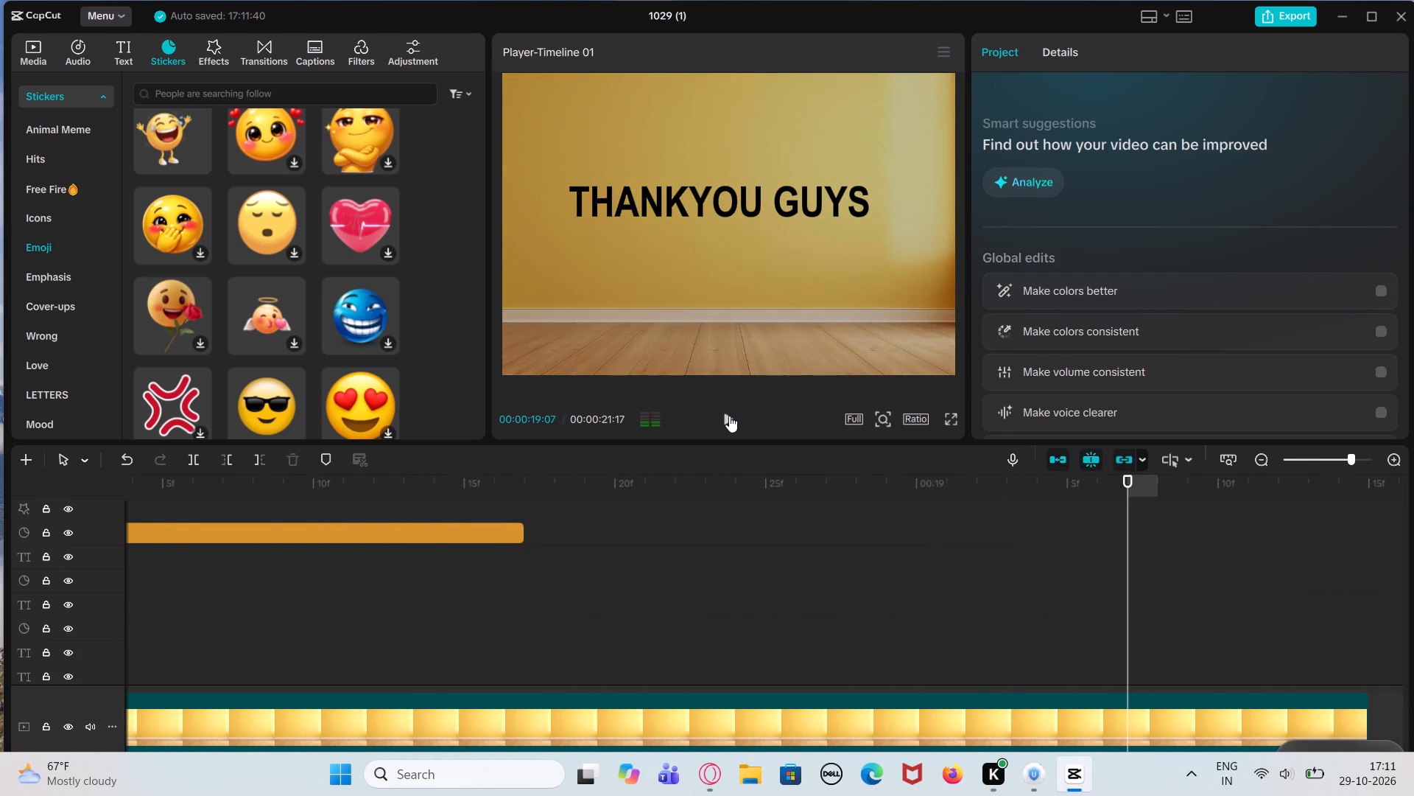
Export the video "1029 (1)" at 480P resolution as an H.264 mp4 at 30fps.
left_click(1278, 18)
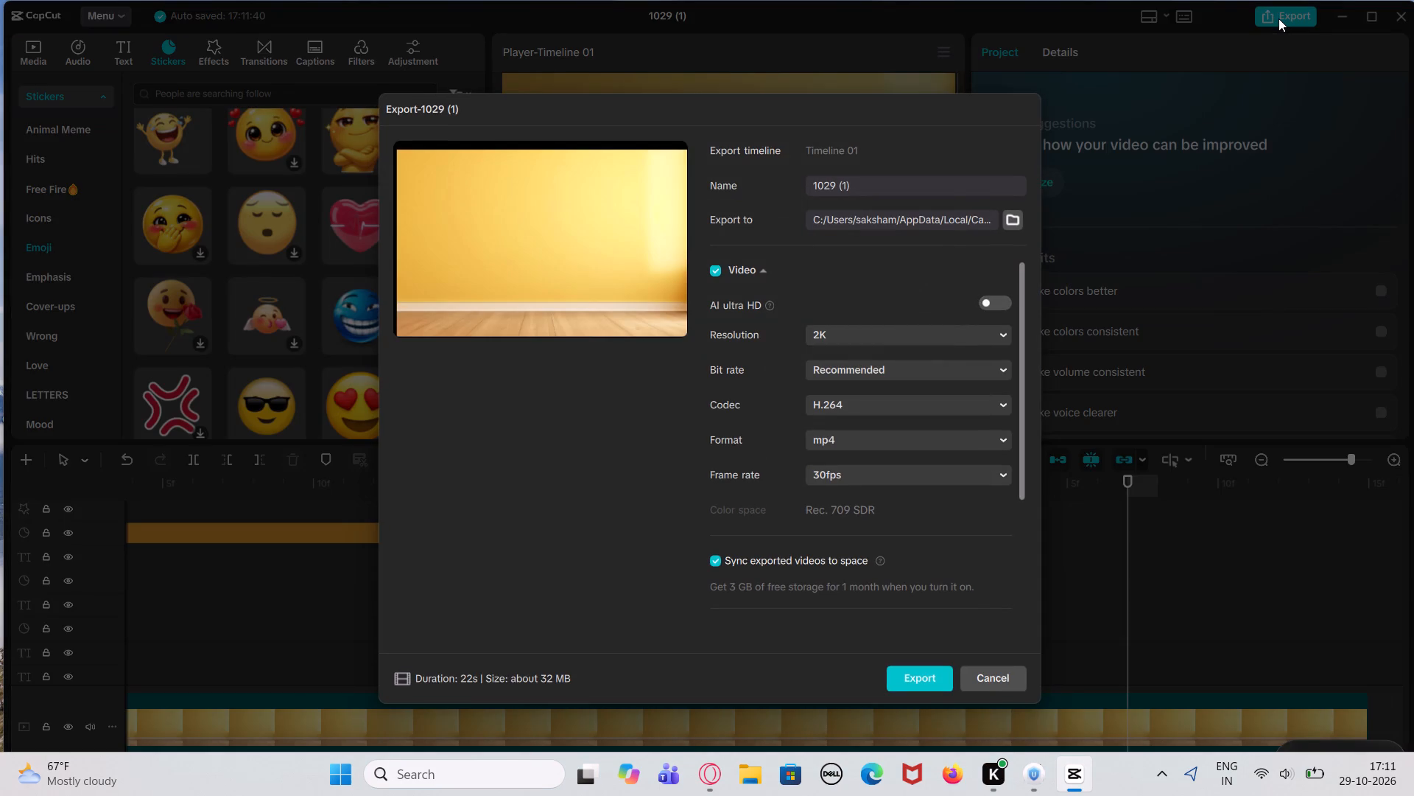
left_click(960, 334)
left_click(925, 364)
left_click(909, 683)
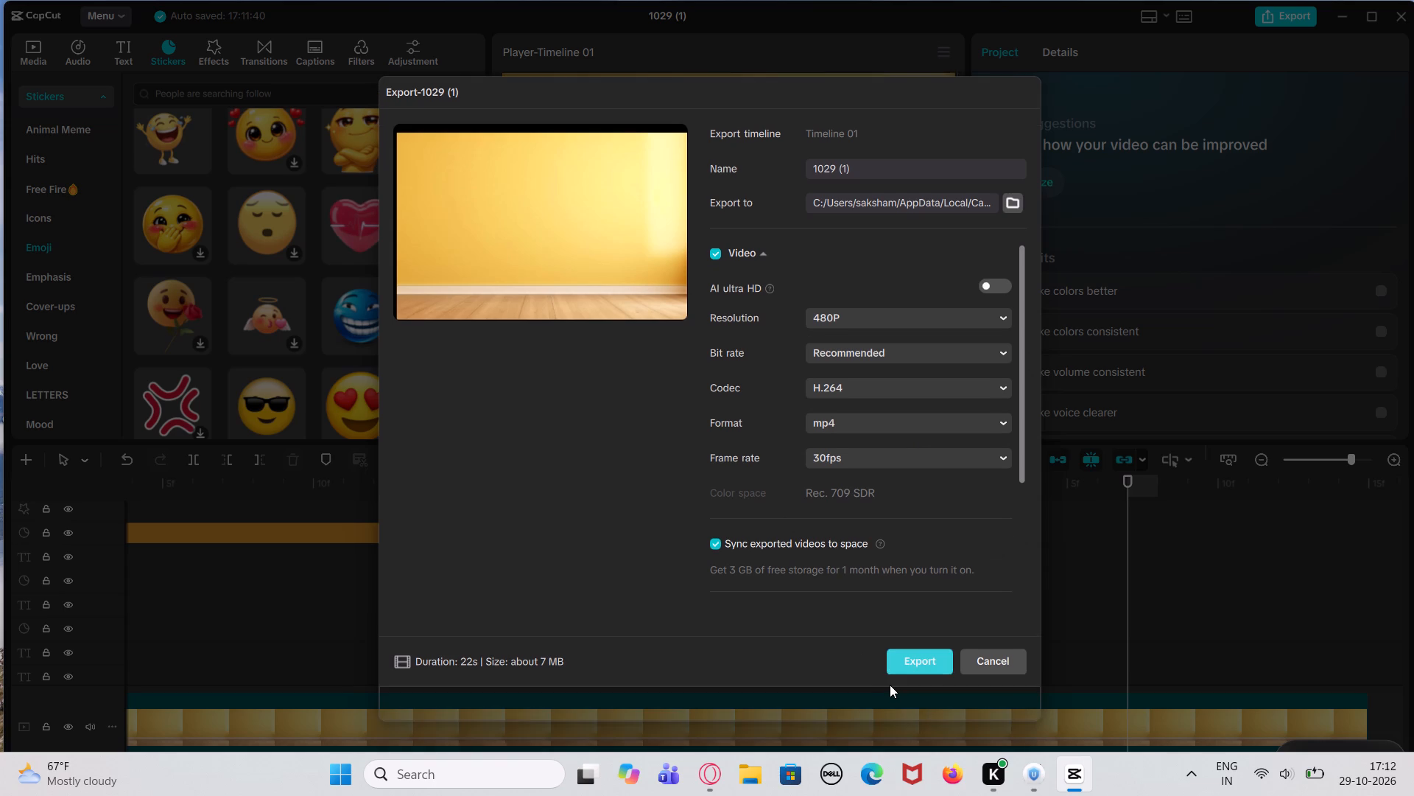
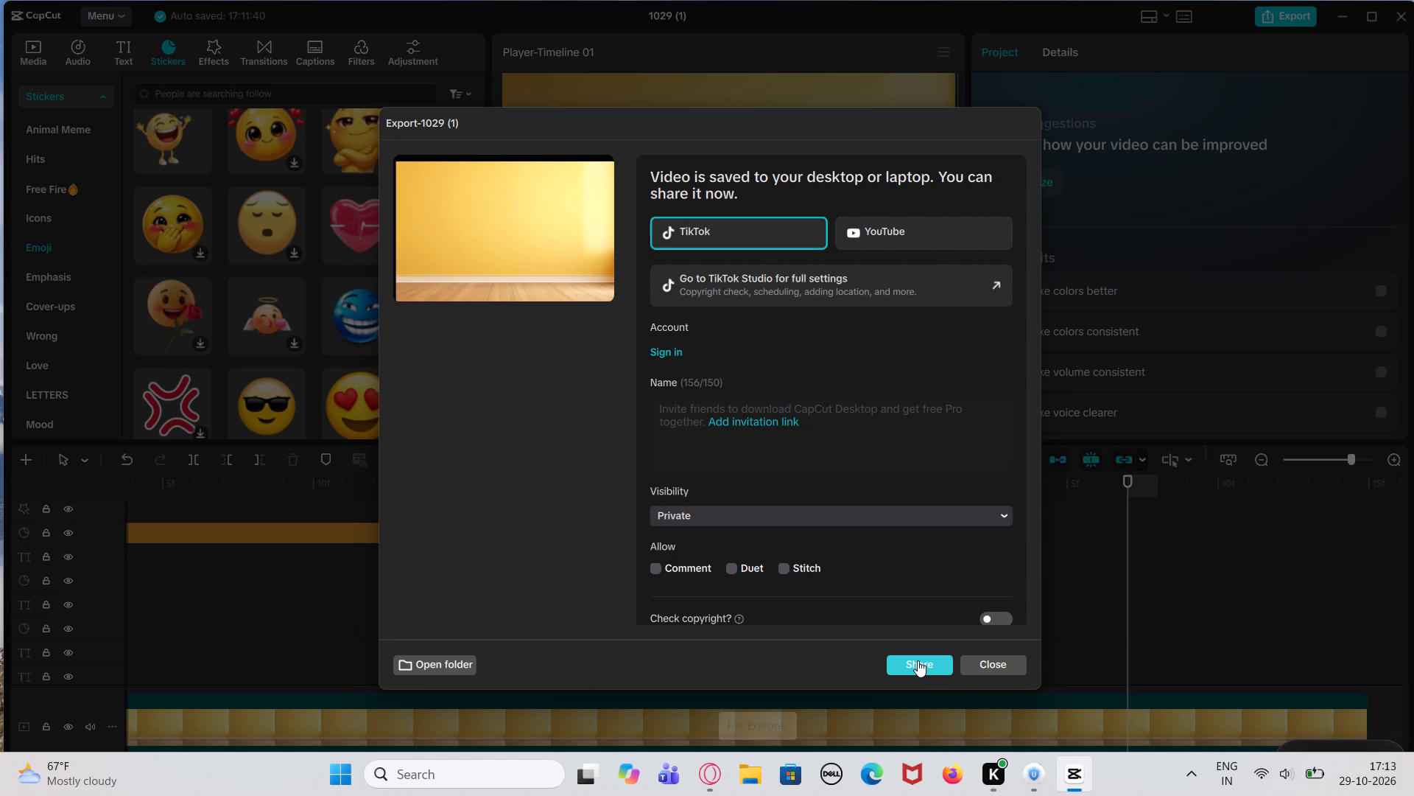
Check the exported "1029 (1)" file in its output folder, and close the folder and the finished export dialog.
left_click(457, 660)
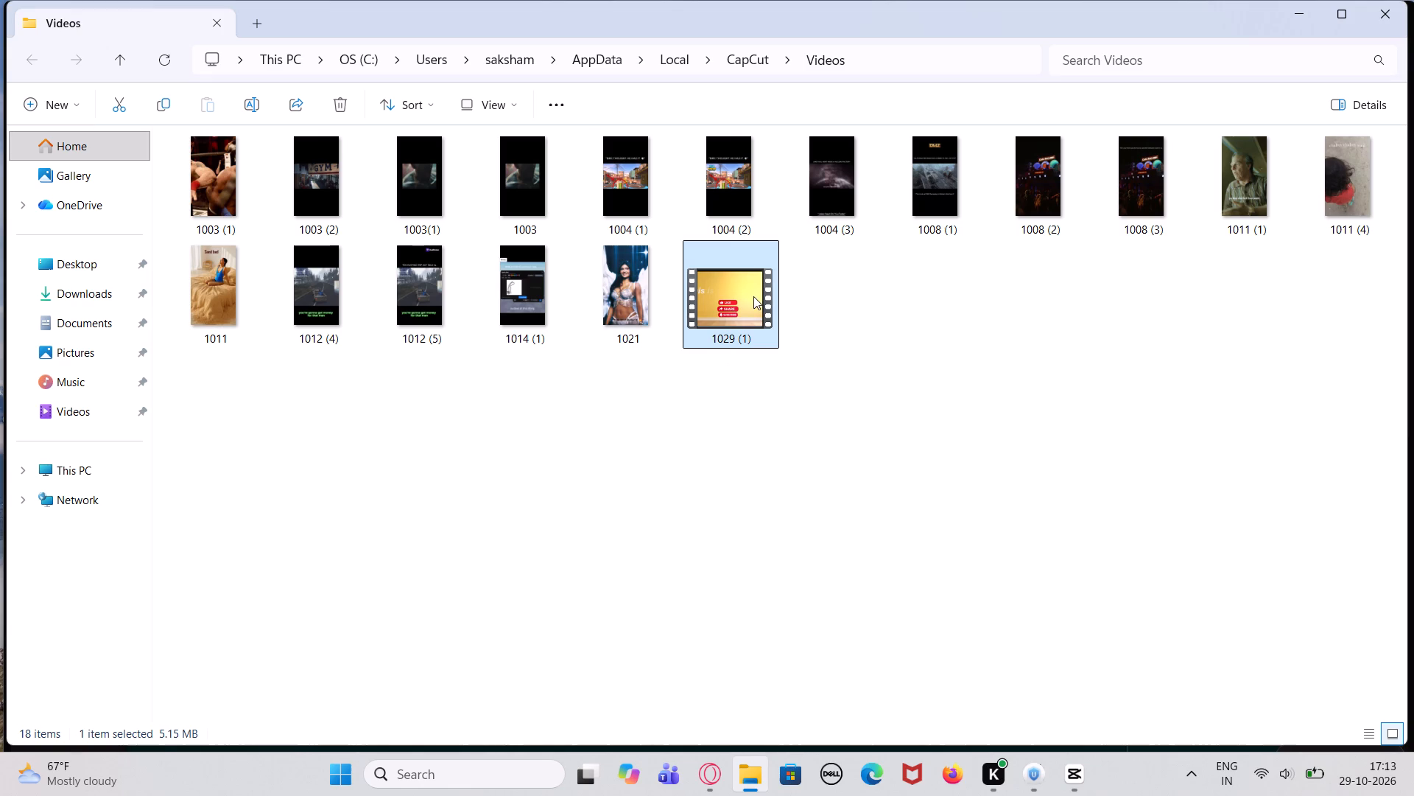
left_click(737, 424)
left_click(1385, 13)
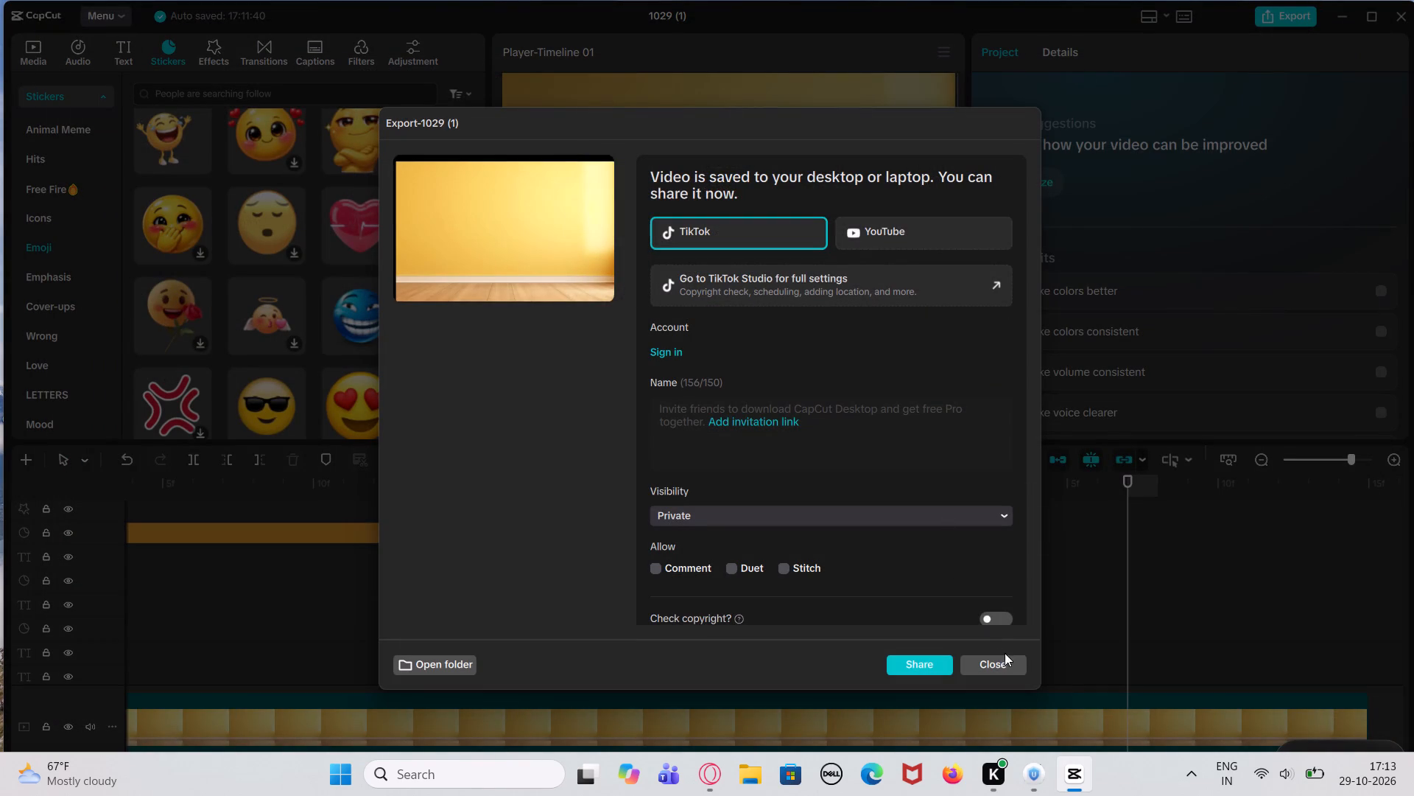
left_click(1015, 659)
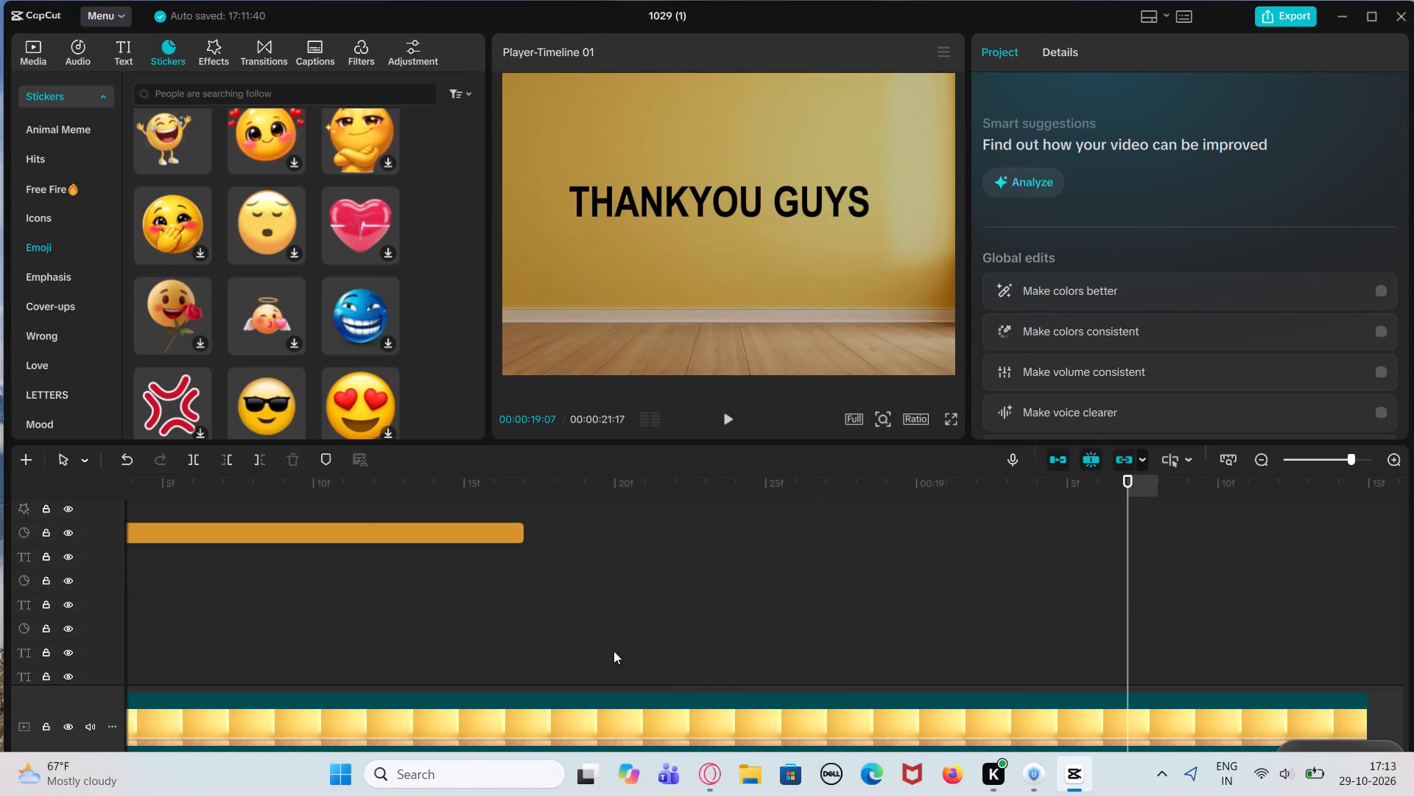
Go back through the timeline's edit points from the "THANKYOU GUYS" text to 00:00:00:00, reviewing the texts and stickers.
left_click(531, 619)
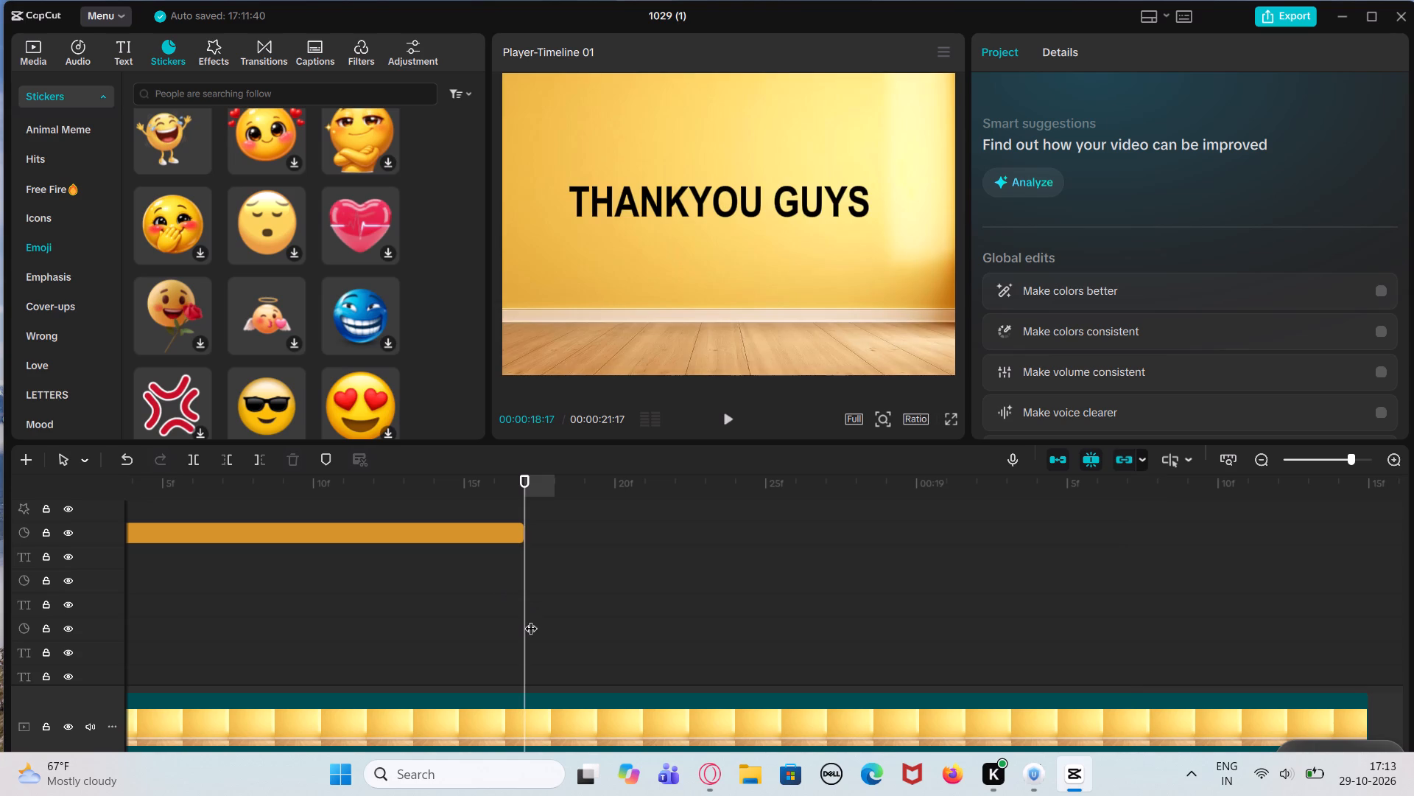
left_click(399, 590)
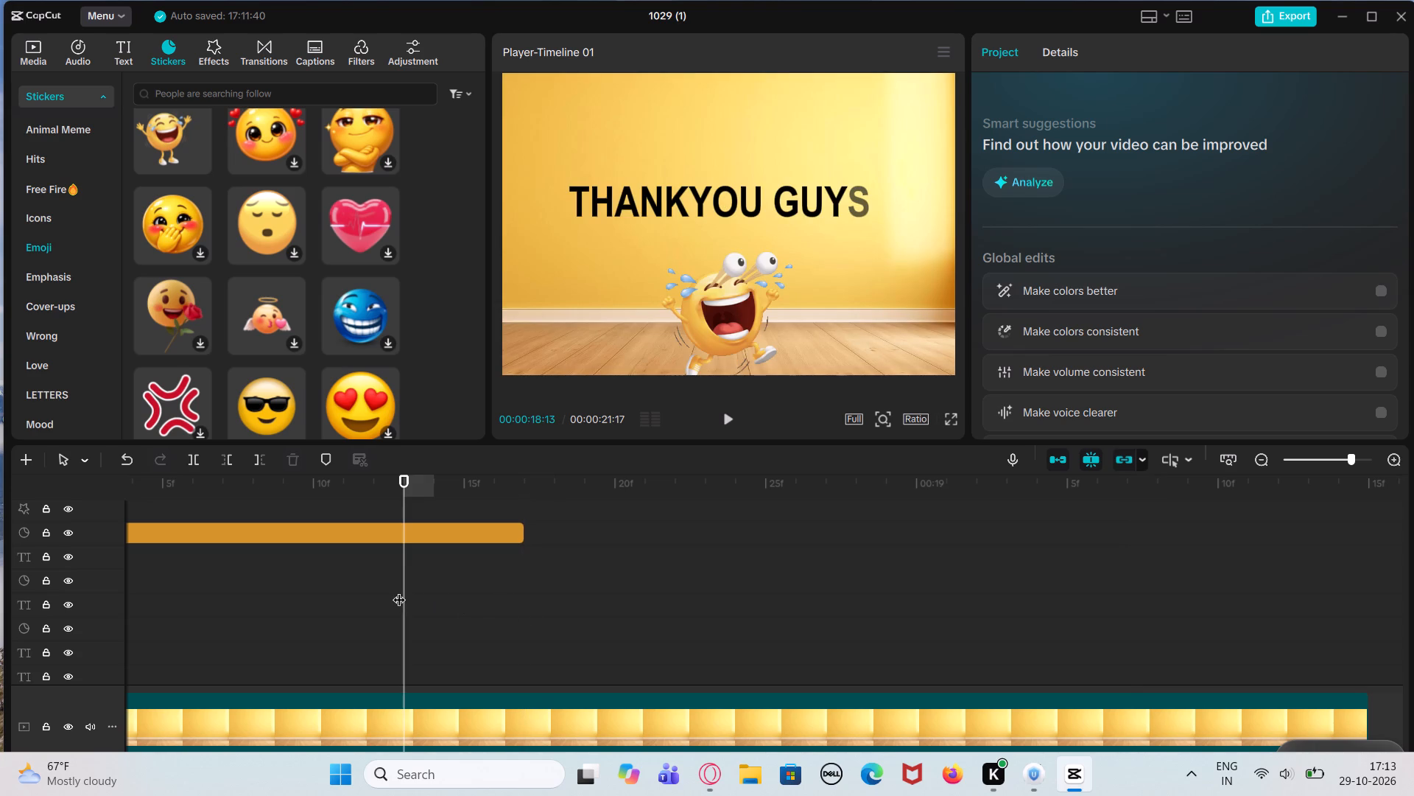
key("Up")
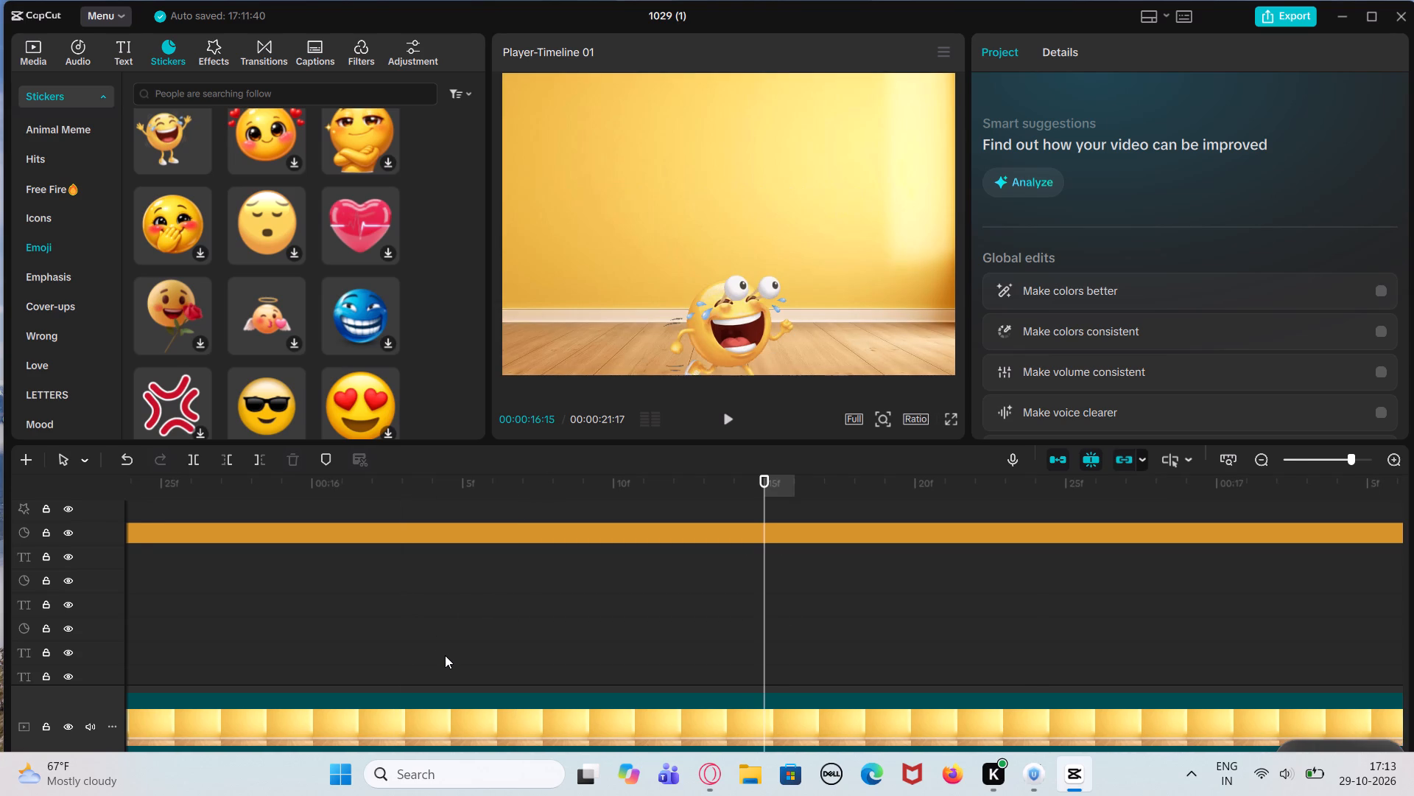
key("Up")
key("Up")
key("Up")
key("Up")
key("Up")
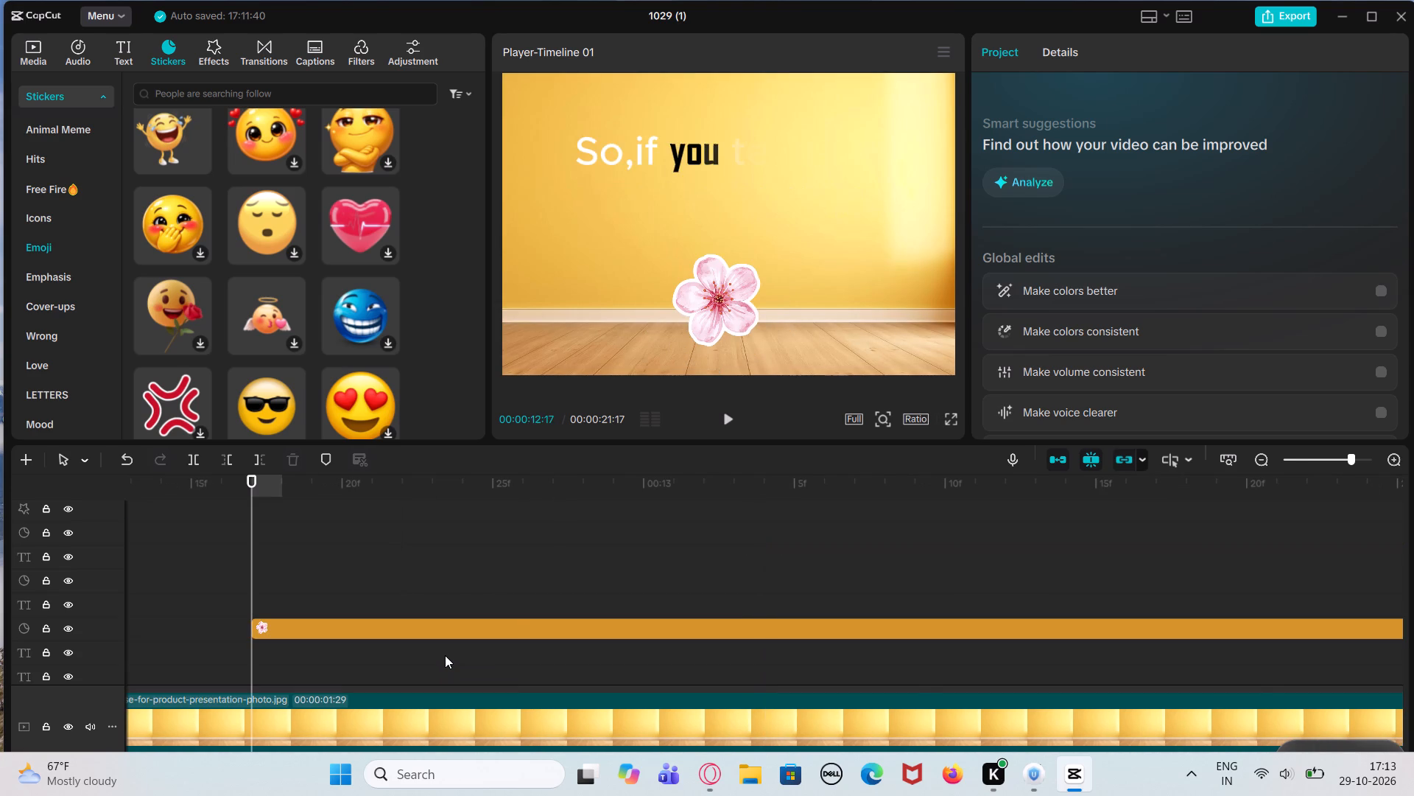
key("Up")
key("Up")
key("Up")
key("Up")
key("Up")
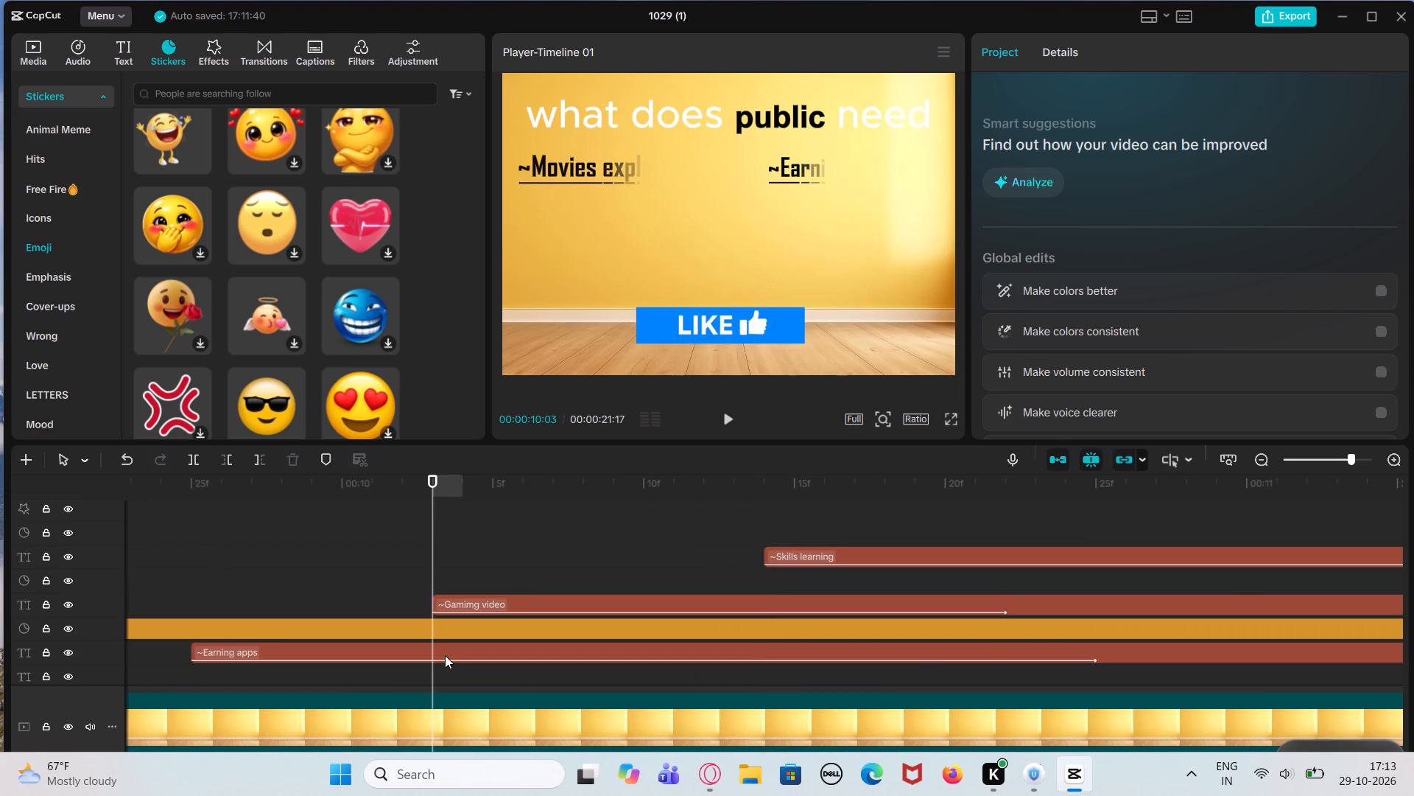
key("Up")
key("Up")
key("Up")
key("Up")
key("Up")
key("Up")
key("Up")
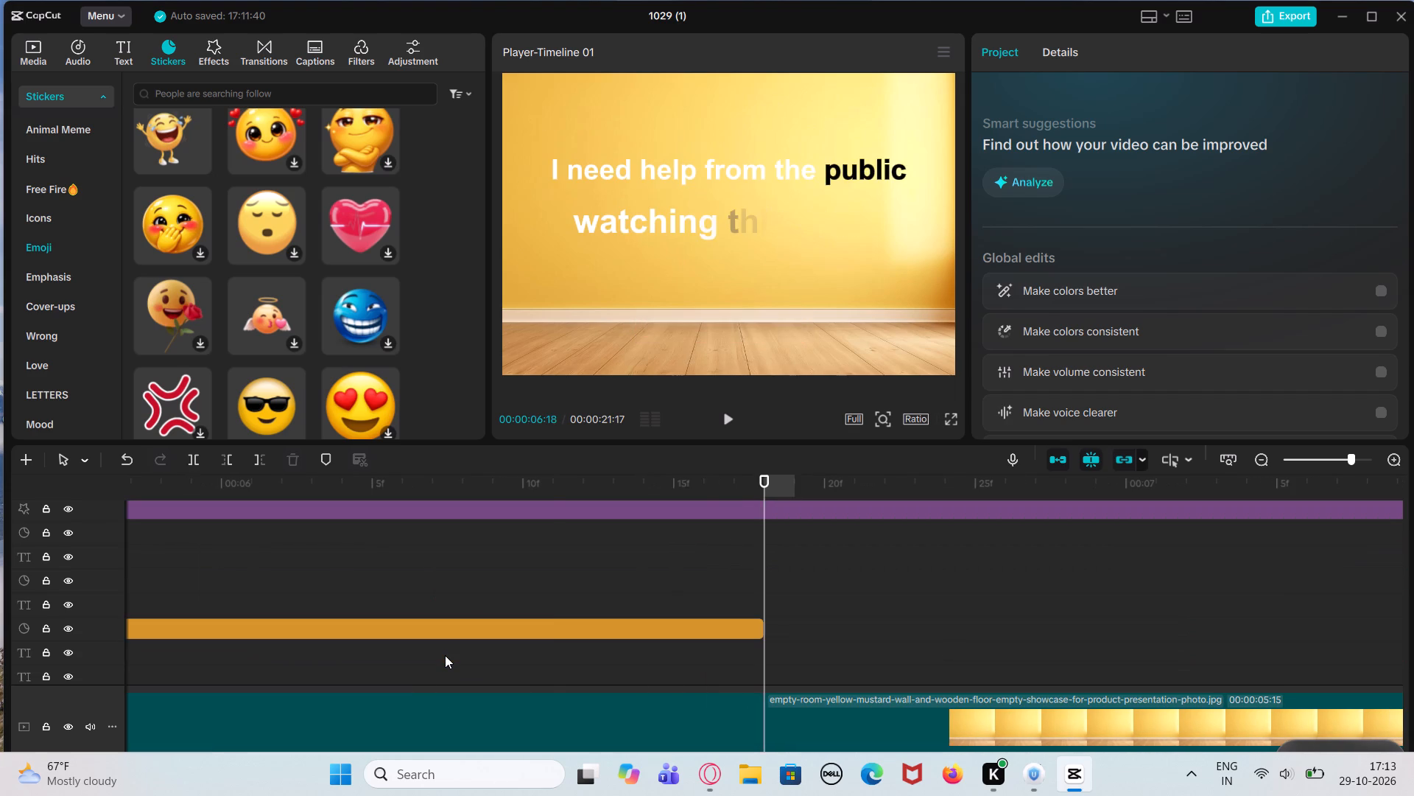
key("Up")
key("Up")
key("Up")
key("Up")
key("Up")
key("Up")
key("Up")
key("Up")
key("Up")
key("Up")
key("Up")
key("Up")
key("Up")
key("Up")
key("Up")
key("Up")
key("Up")
key("Up")
key("Up")
key("Up")
key("Up")
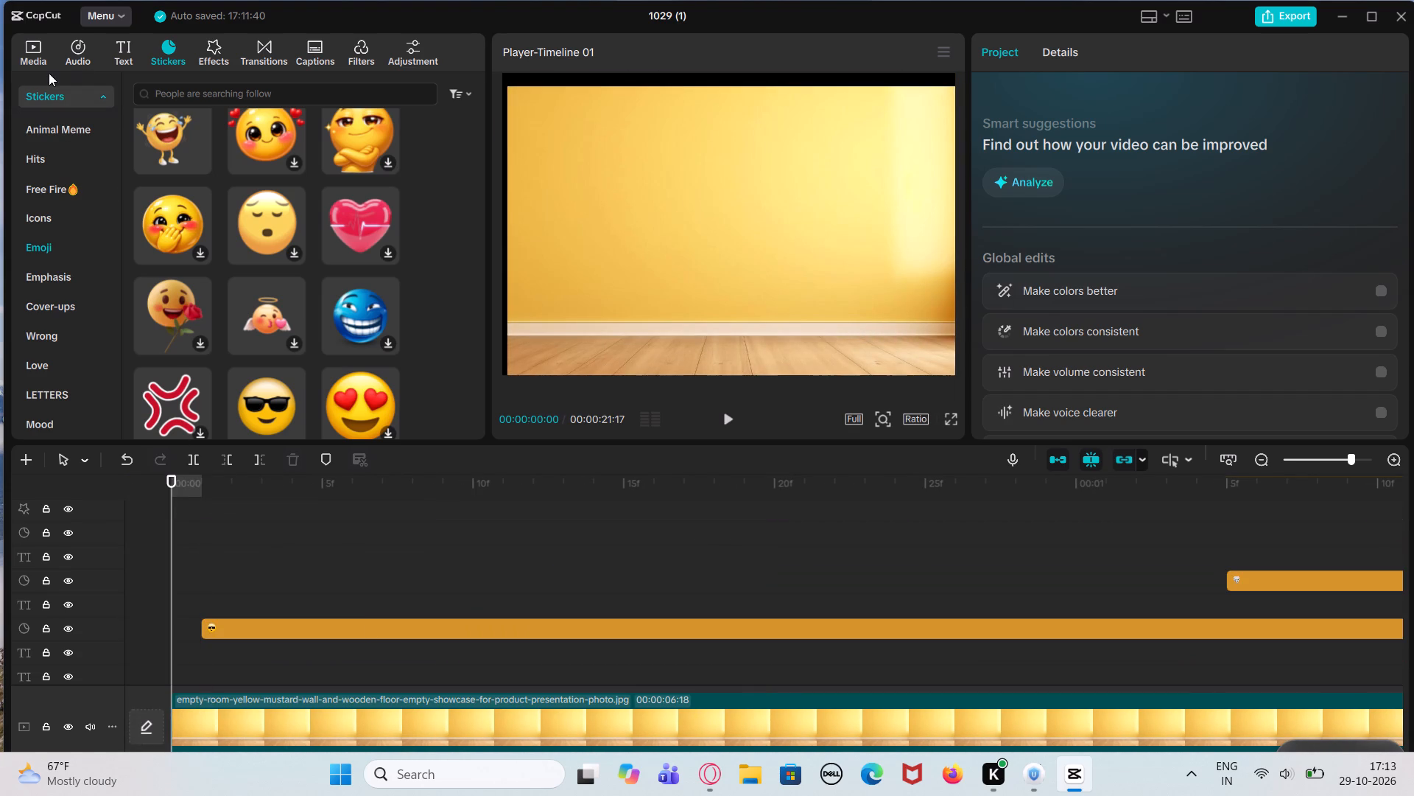
Browse the audio, text, sticker, effect and transition libraries, and preview the 3D Card 2 and neighbouring Matte transitions.
left_click(83, 60)
left_click(129, 52)
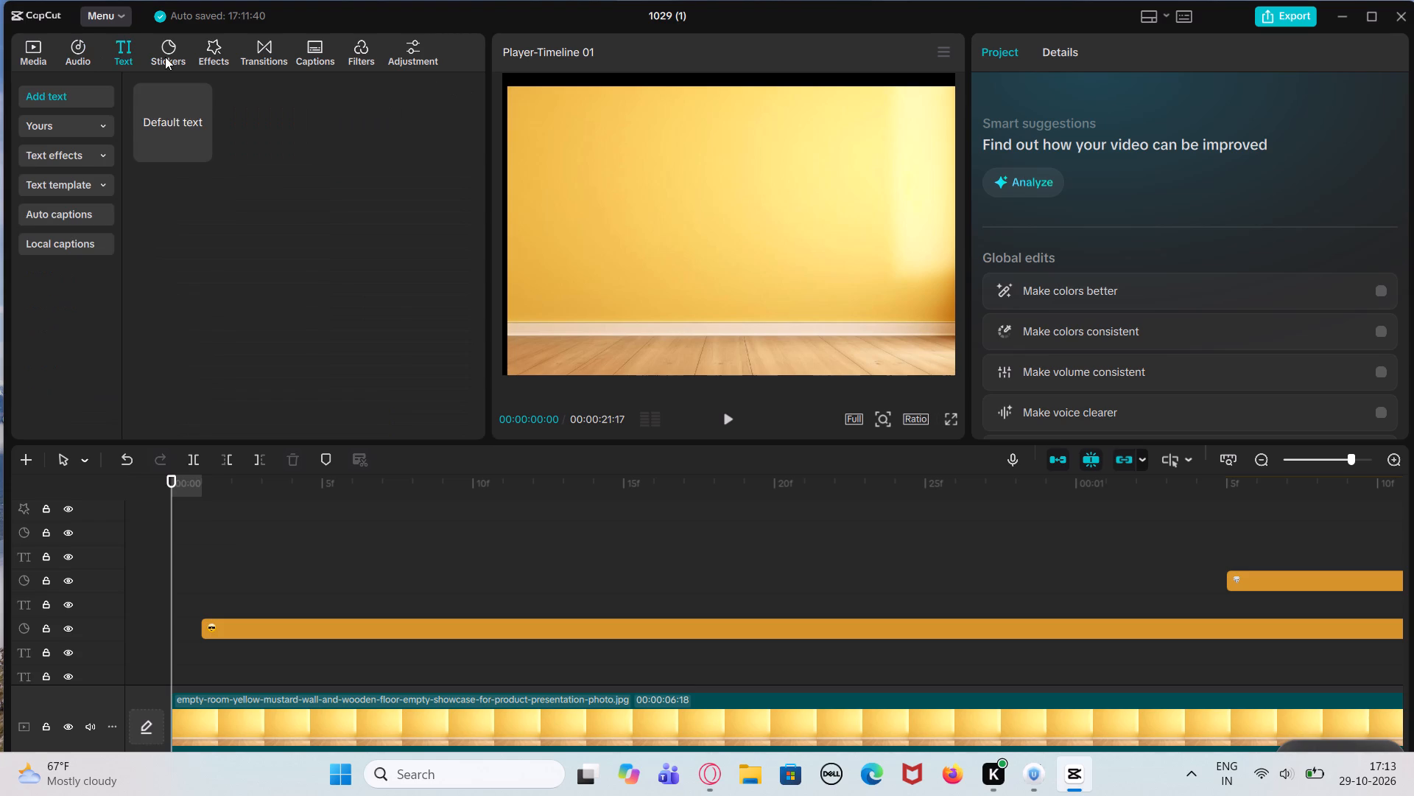
left_click(165, 57)
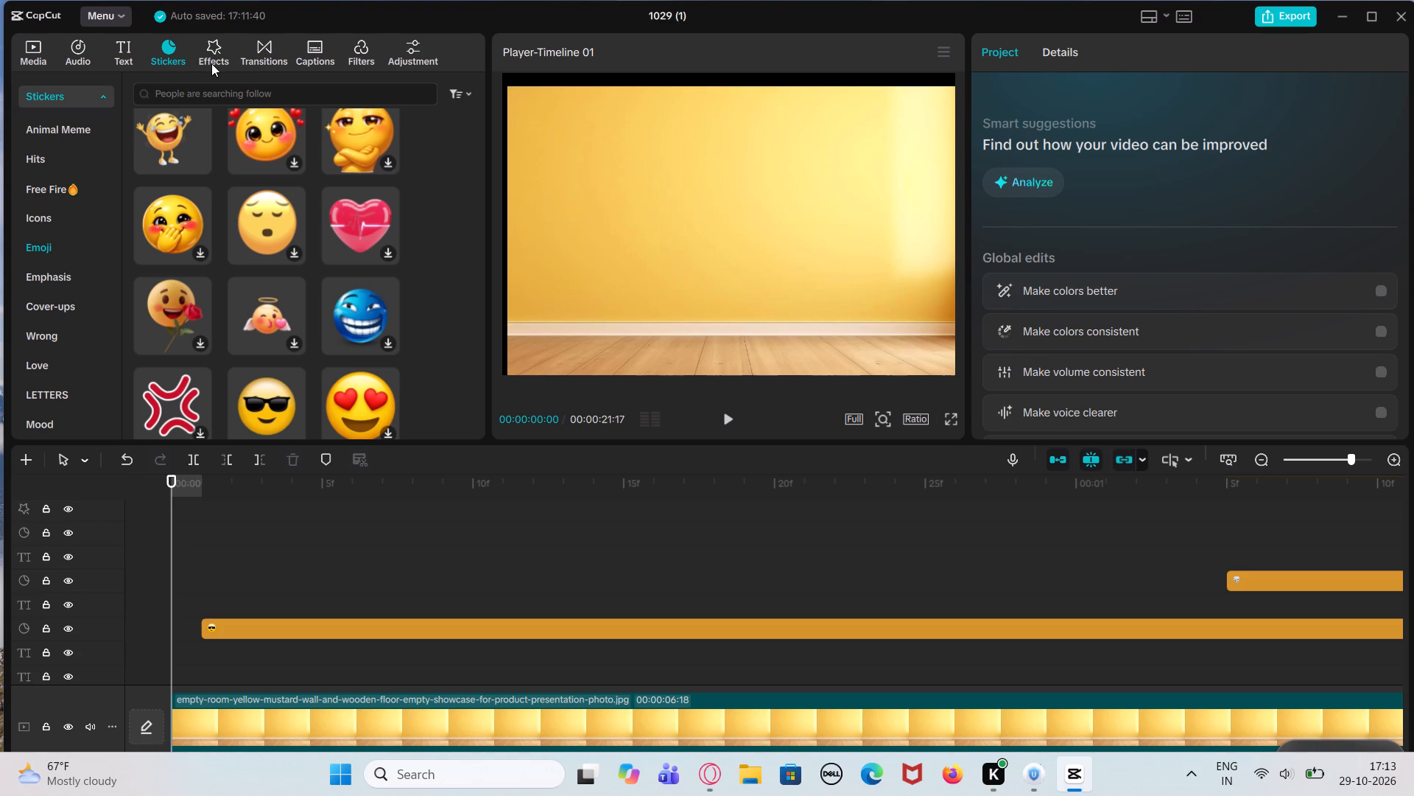
left_click(211, 63)
left_click(239, 71)
left_click(267, 49)
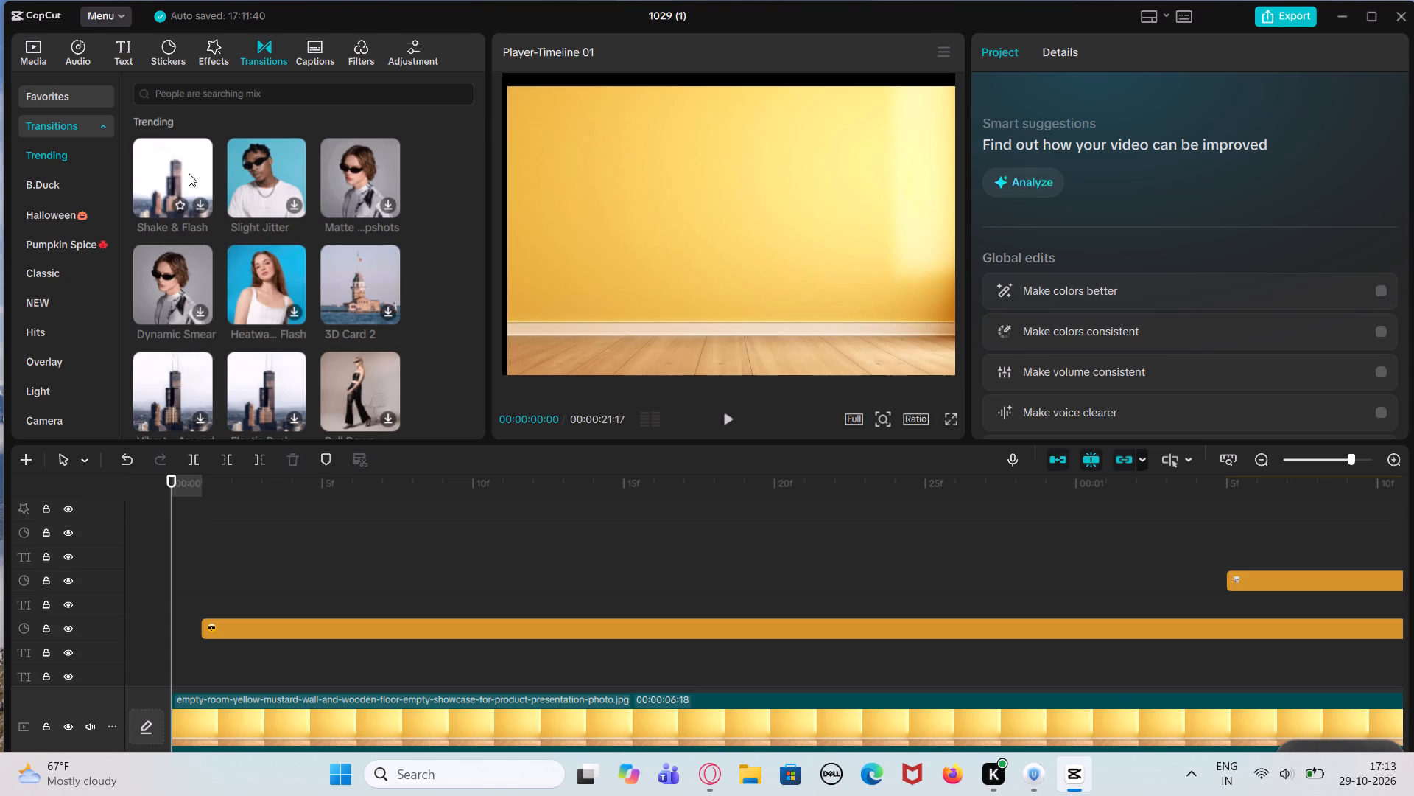
left_click(350, 282)
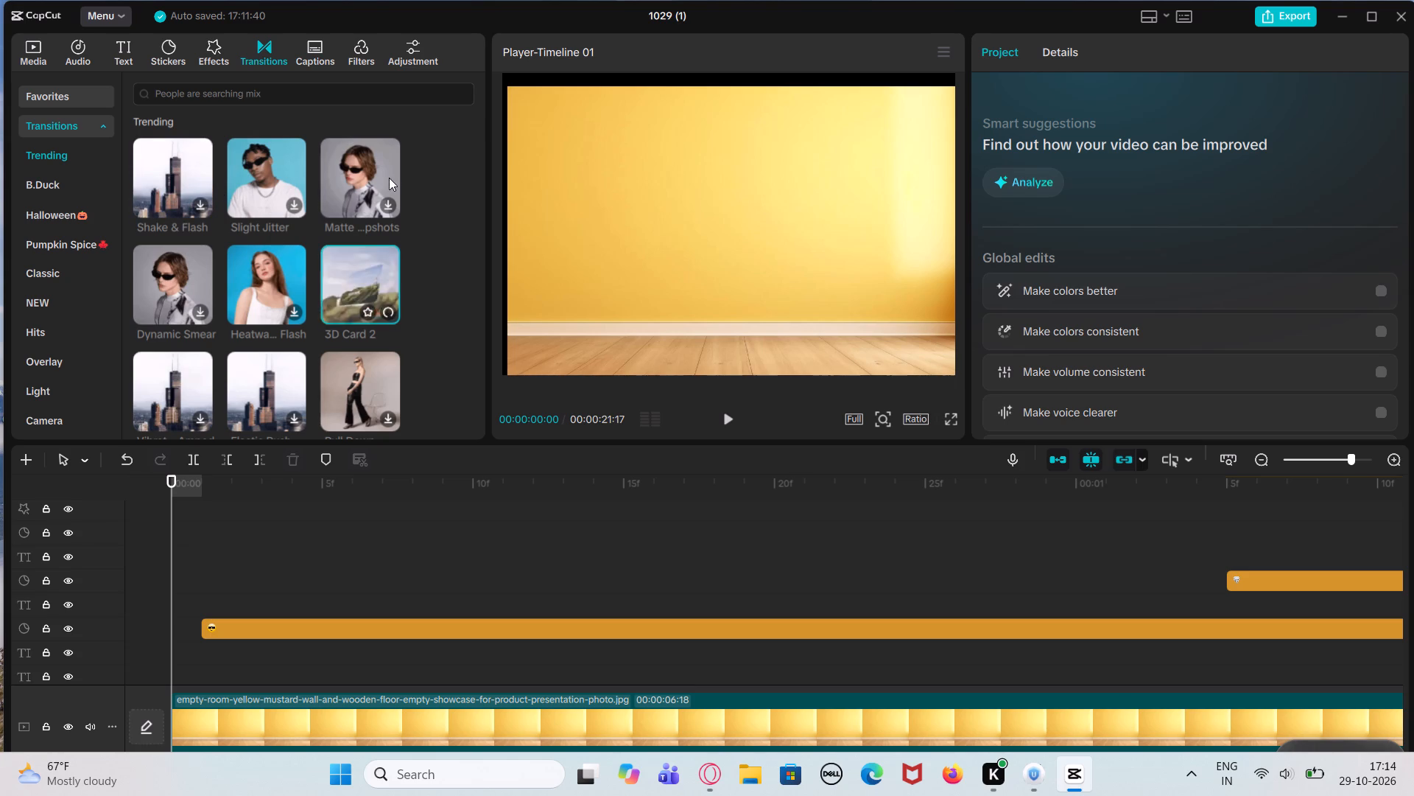
left_click(339, 192)
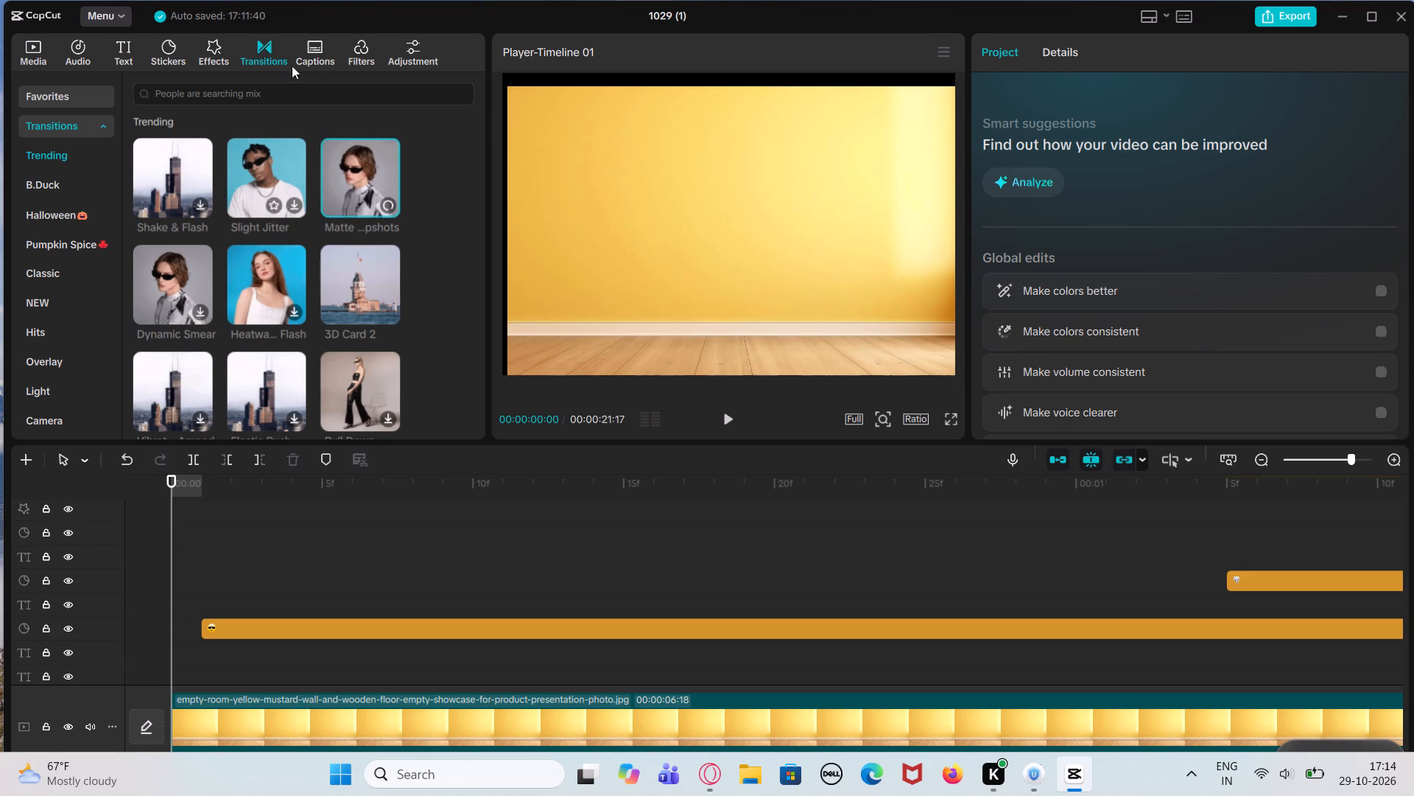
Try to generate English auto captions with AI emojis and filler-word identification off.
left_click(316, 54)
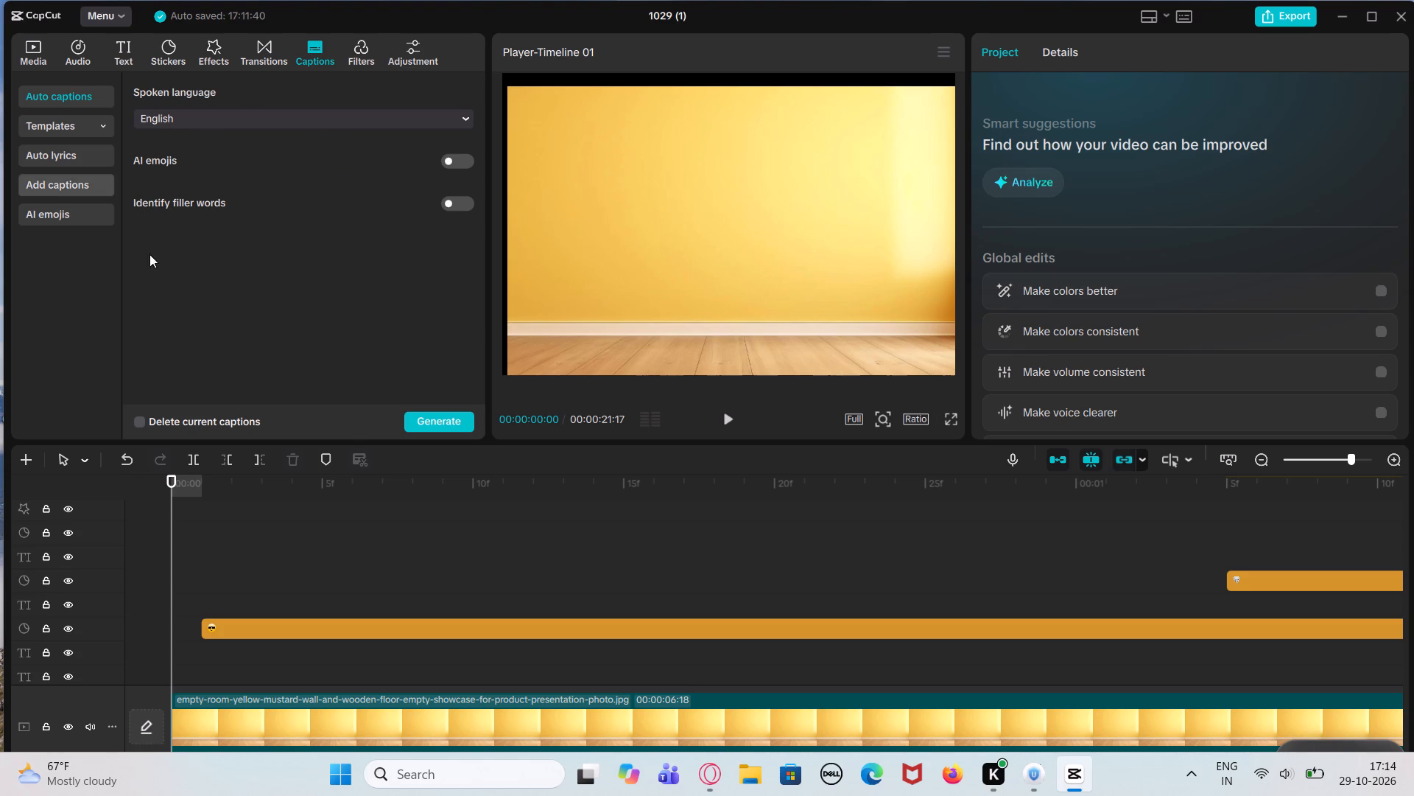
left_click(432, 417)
Add the first trending caption template to the timeline at 00:00:00:01, on a new track above the others.
left_click(80, 128)
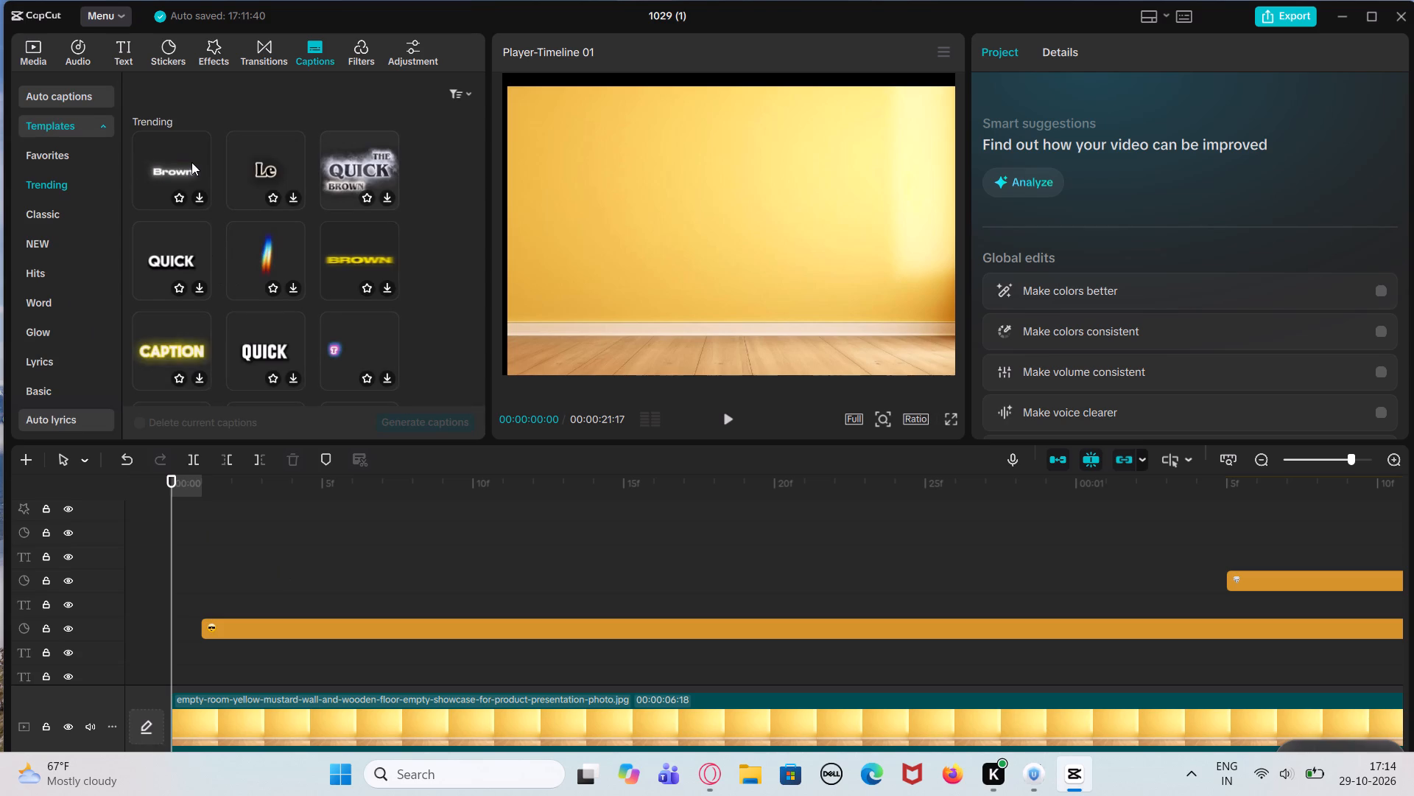
left_click(191, 162)
left_click_drag(181, 169, 250, 554)
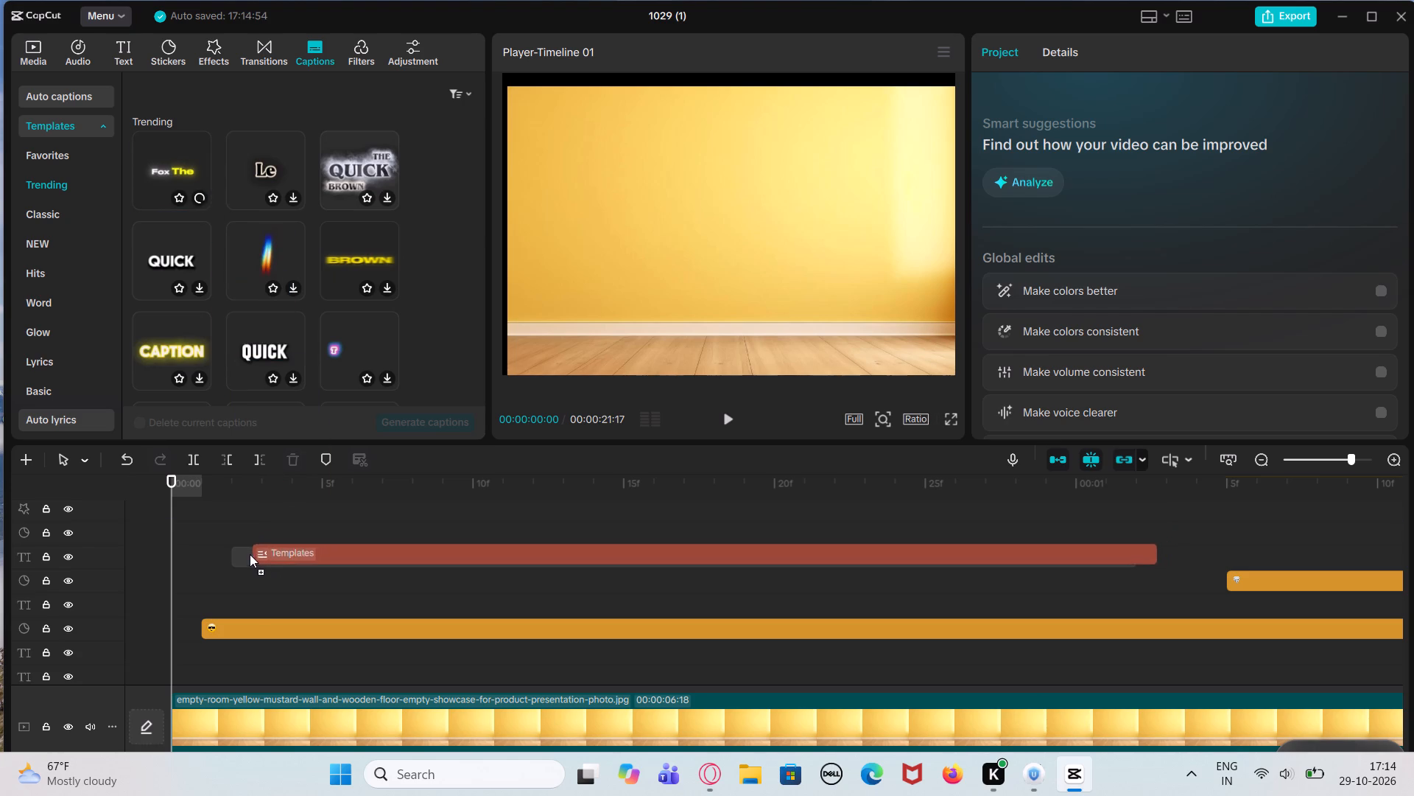
left_click_drag(250, 554, 215, 569)
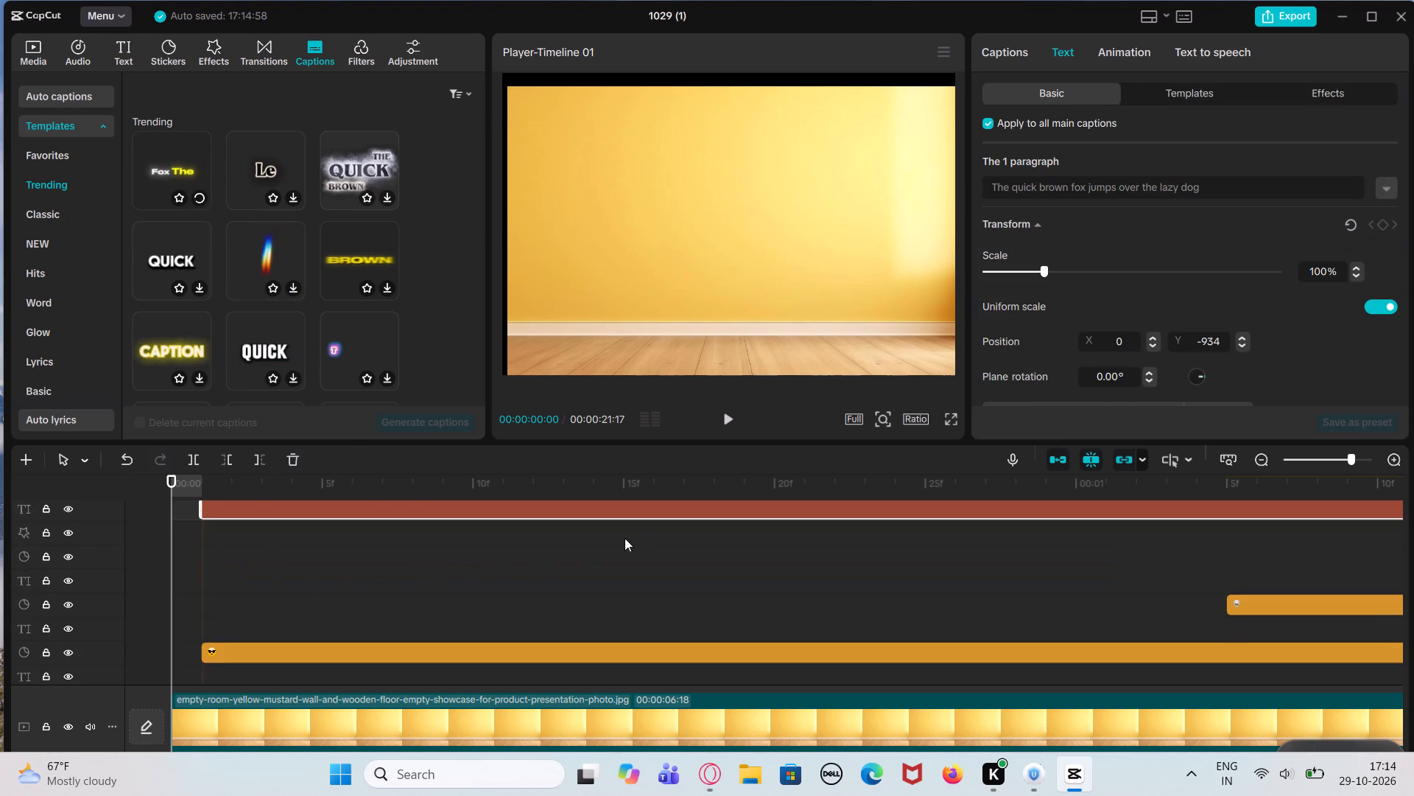
Play the video from 00:00:00:01 to 00:00:04:20 to check the added caption template.
left_click(191, 565)
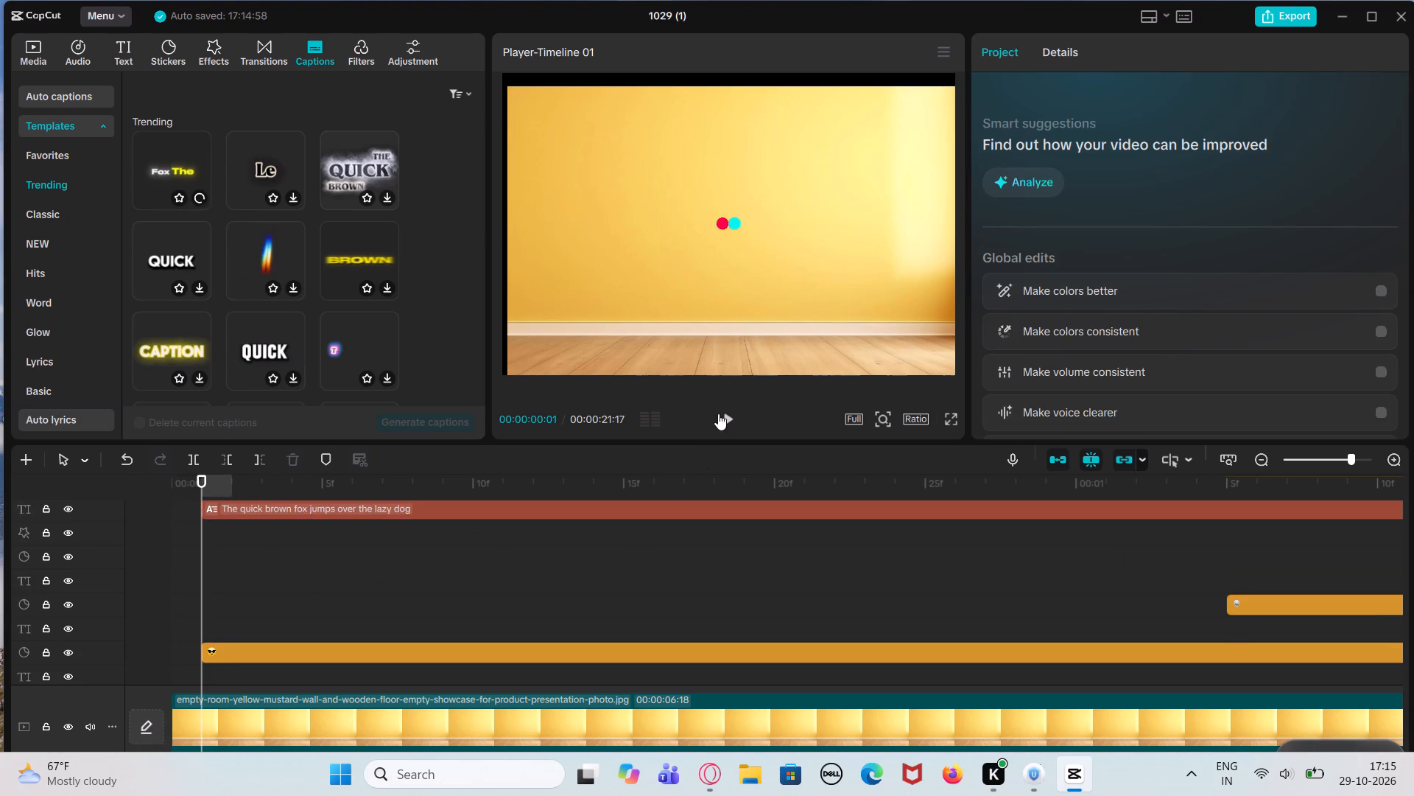
left_click(727, 413)
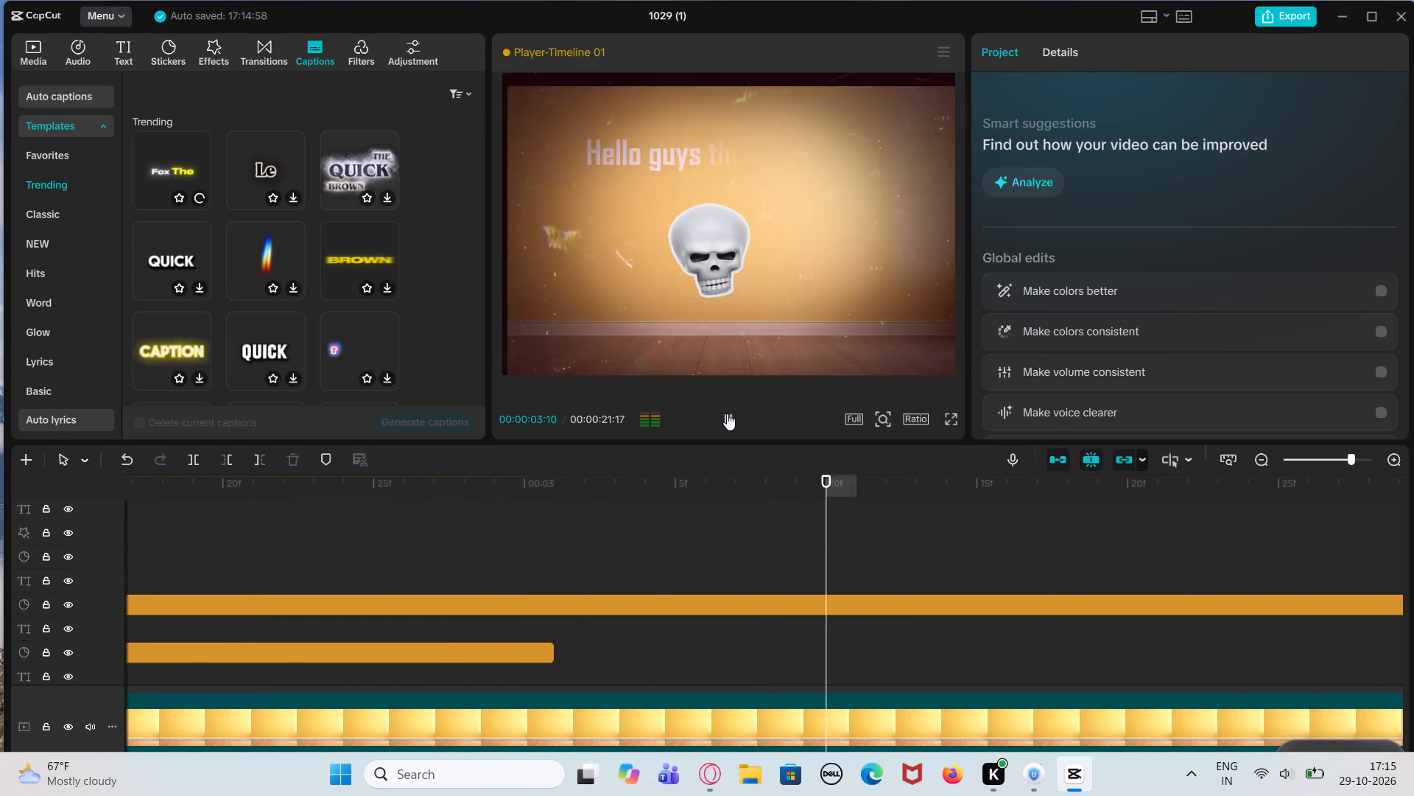
left_click(727, 413)
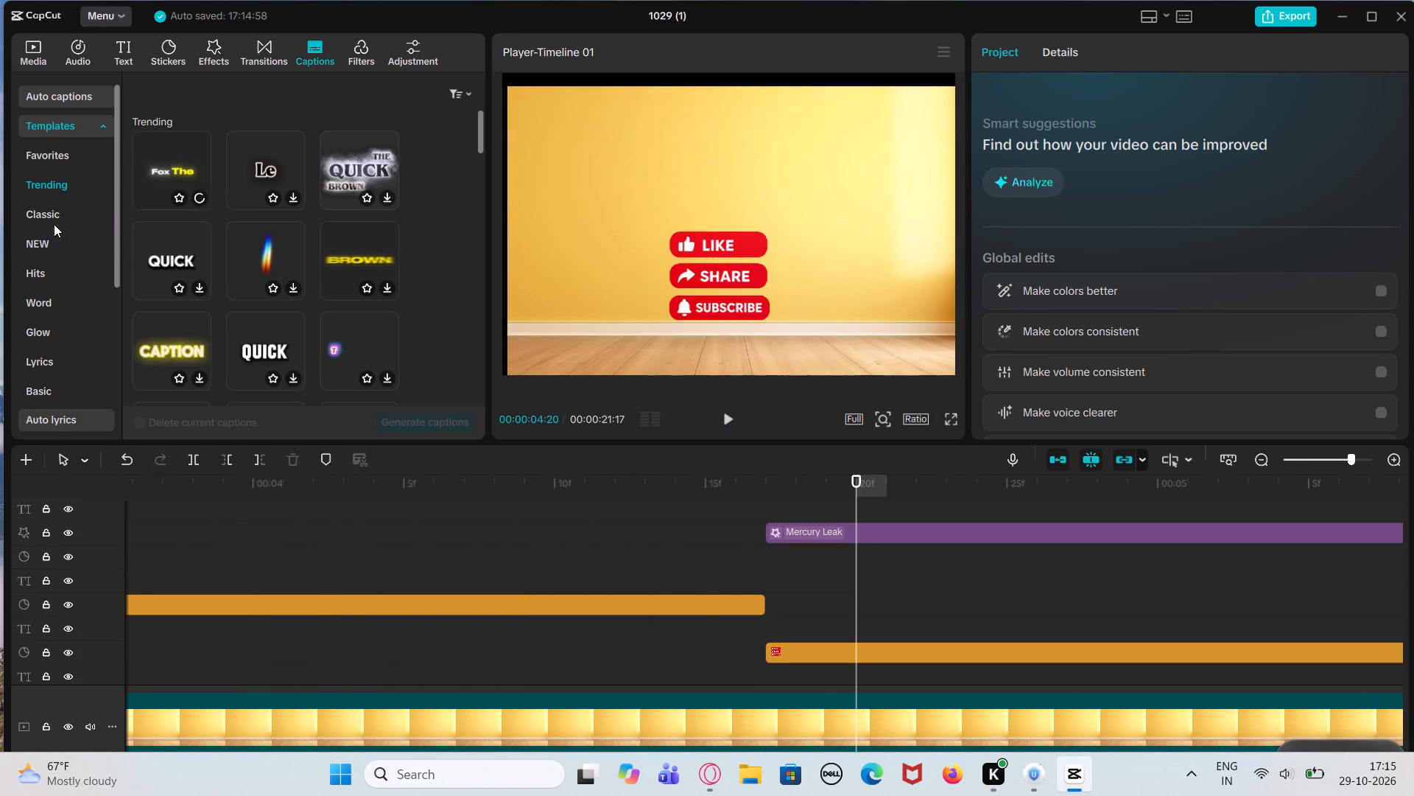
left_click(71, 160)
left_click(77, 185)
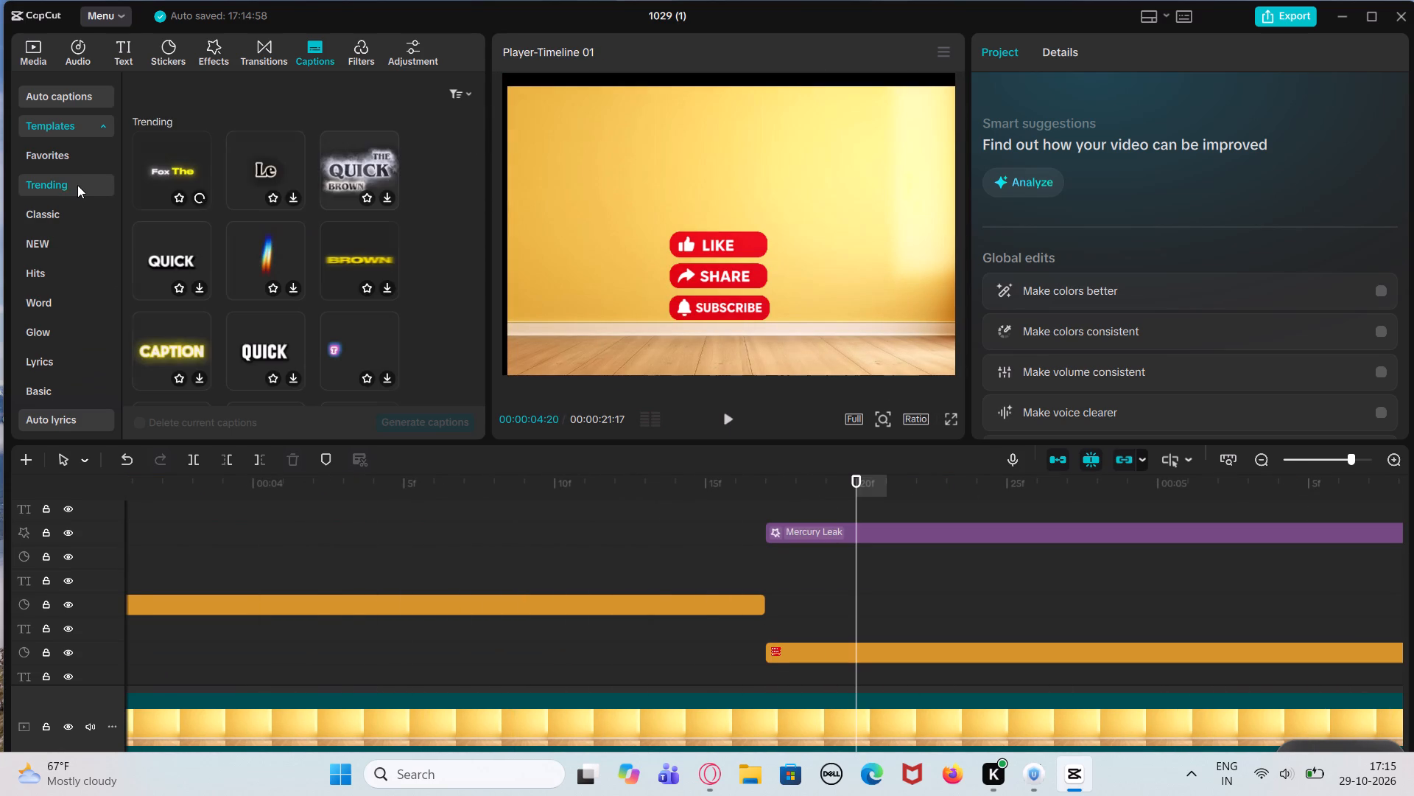
Add the featured Italian Wine filter at the start of the timeline, on its own track above the sticker tracks.
left_click(368, 48)
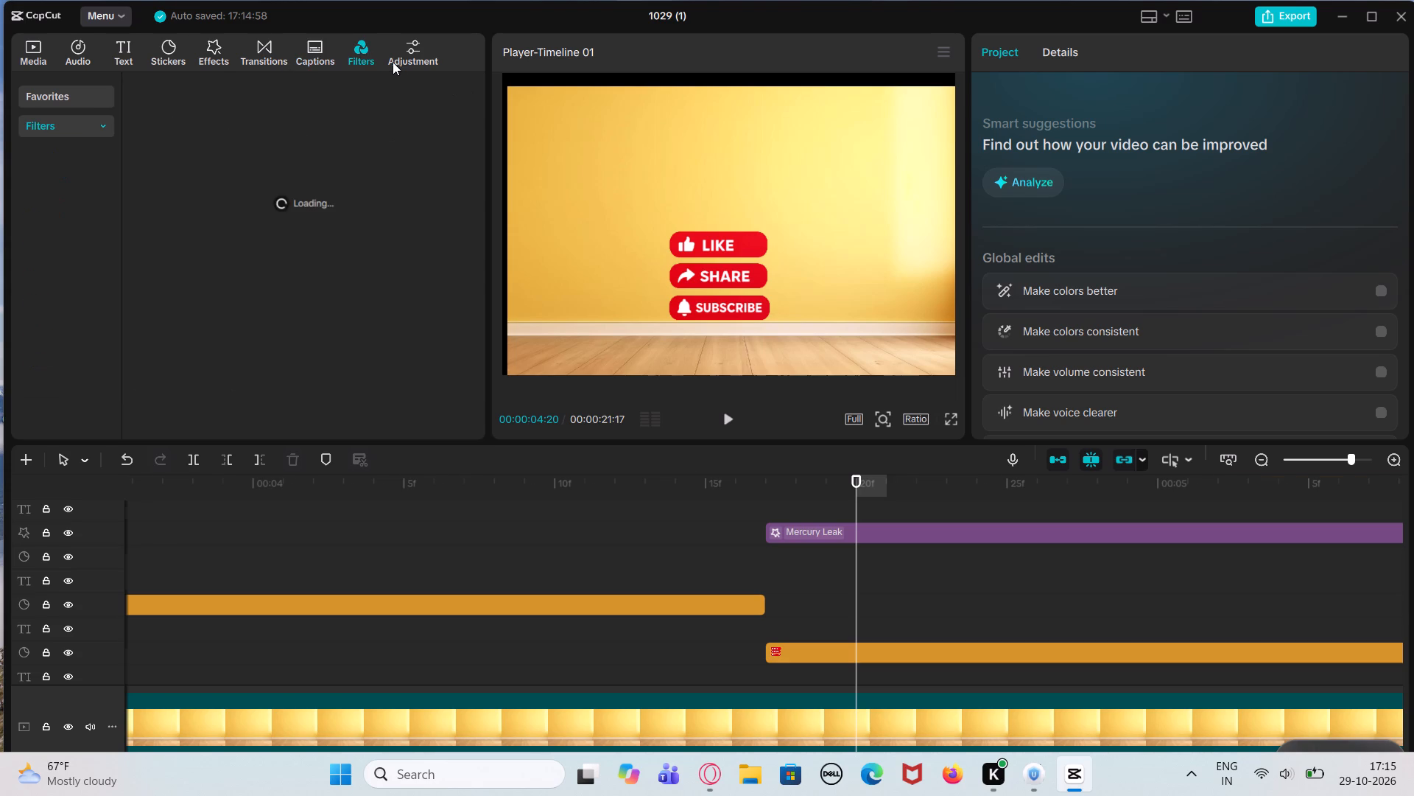
left_click(411, 63)
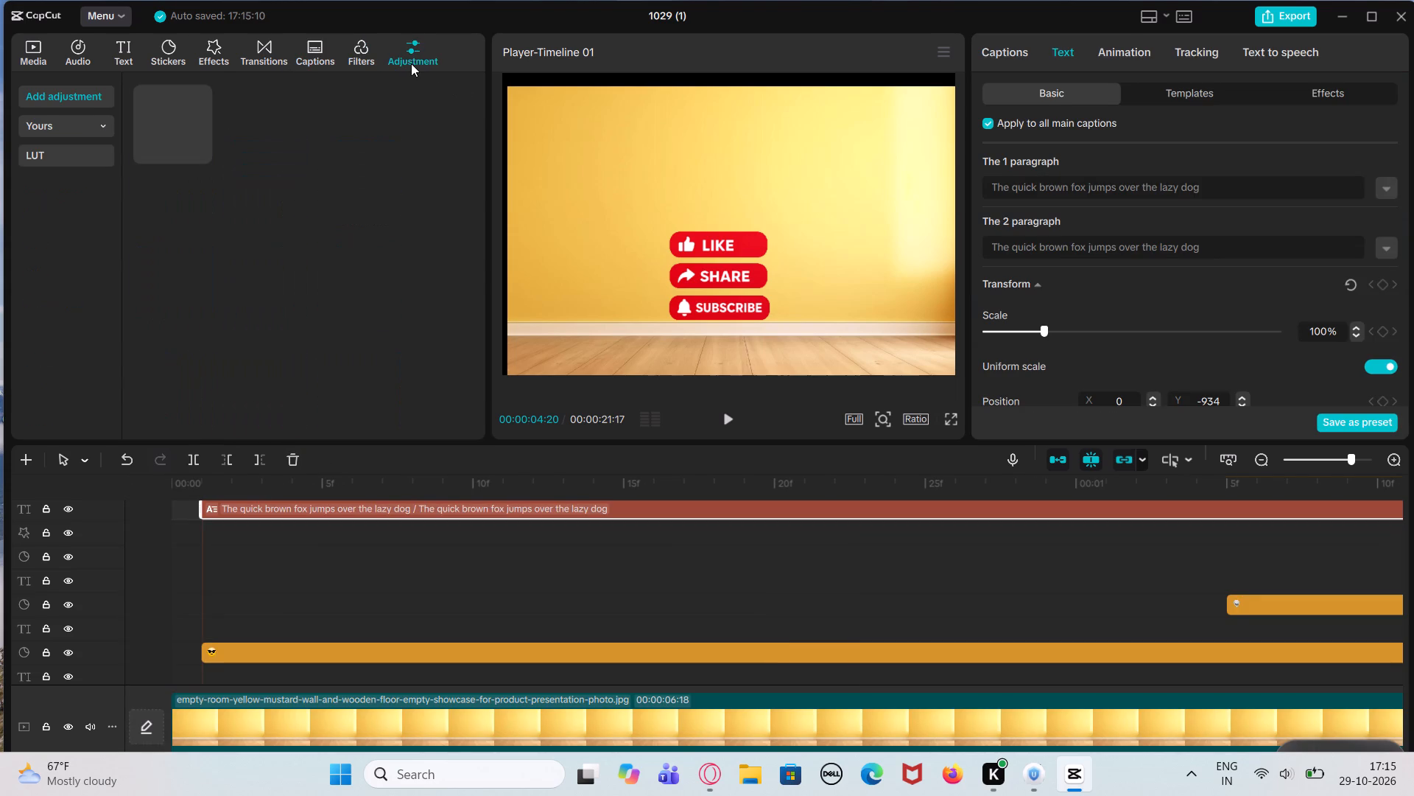
left_click(375, 66)
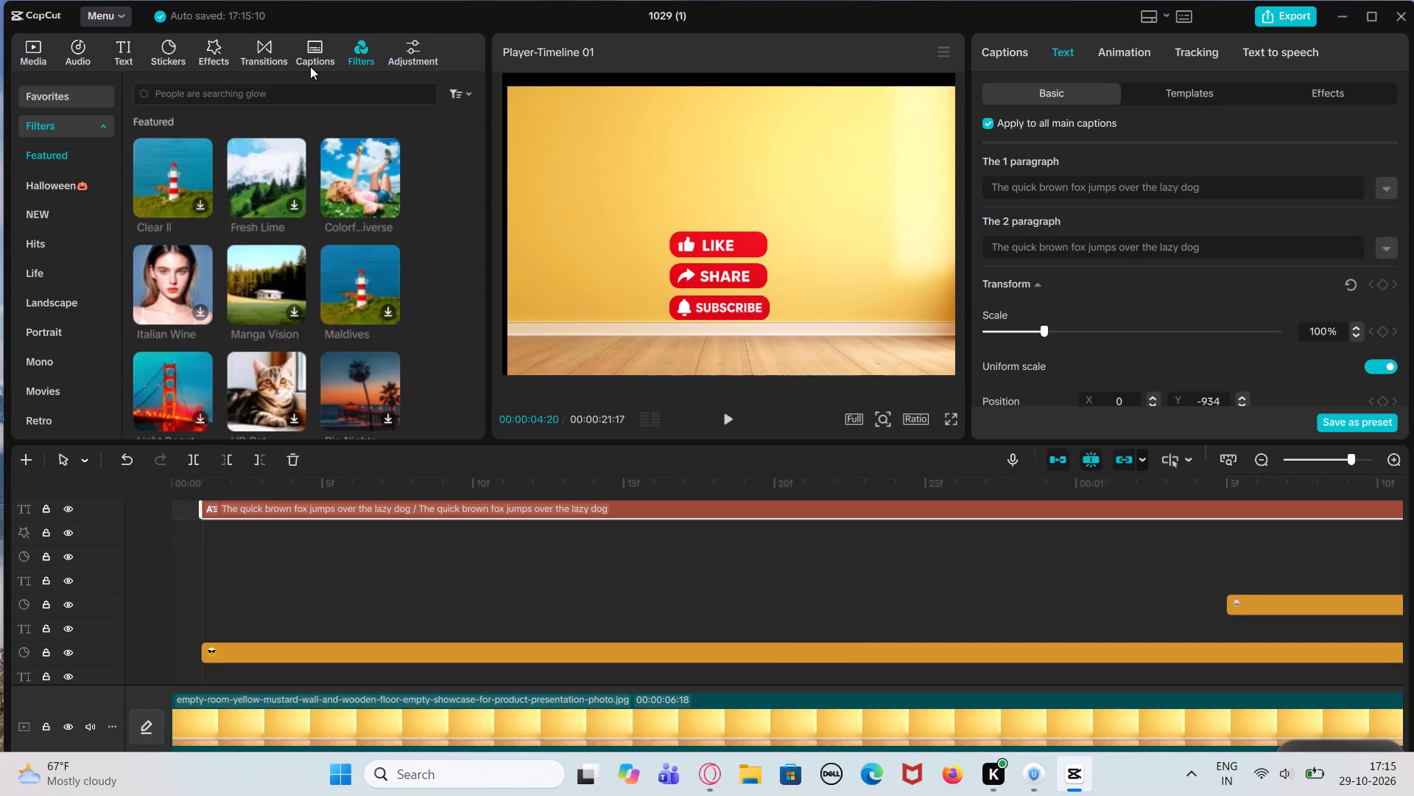
left_click(310, 66)
left_click(347, 66)
left_click(189, 266)
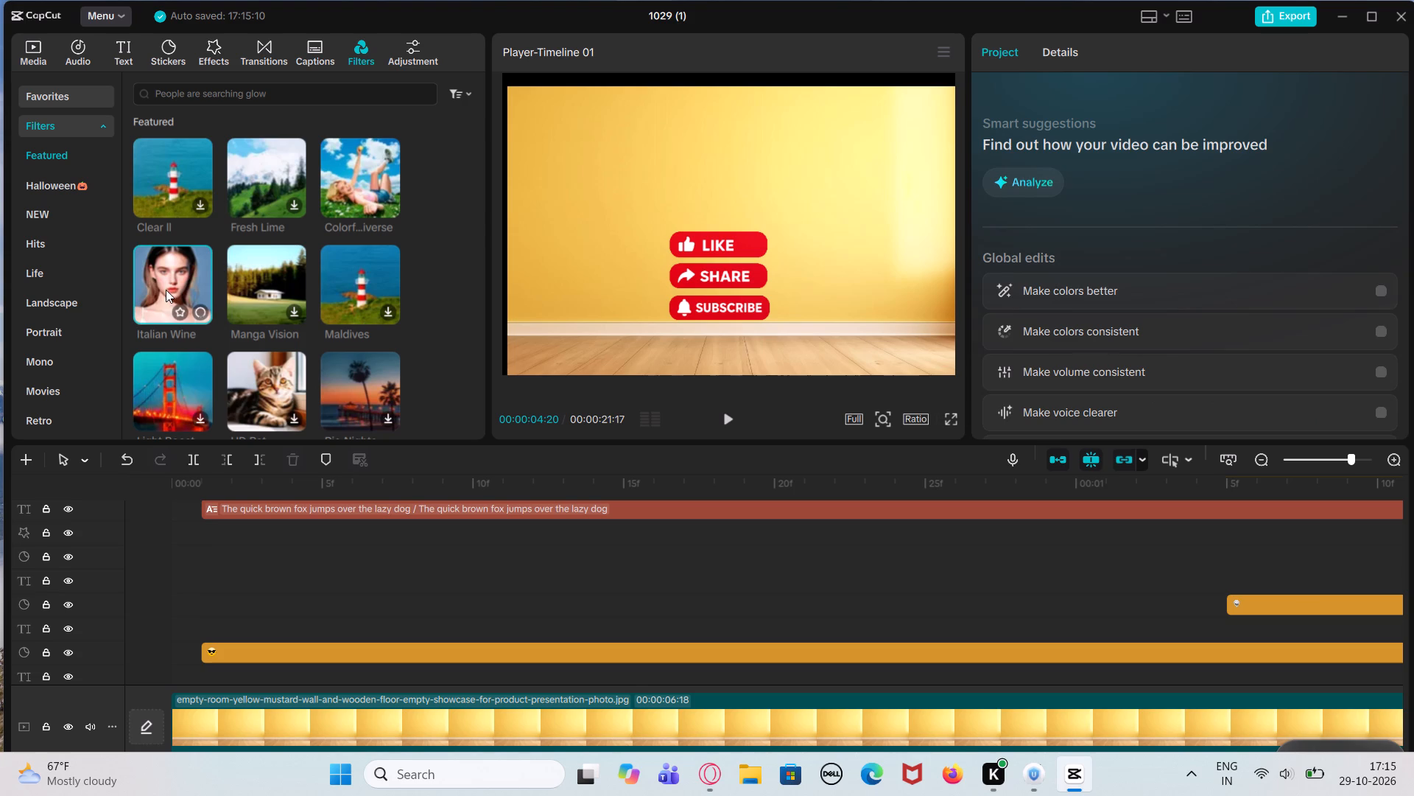
left_click_drag(166, 290, 169, 578)
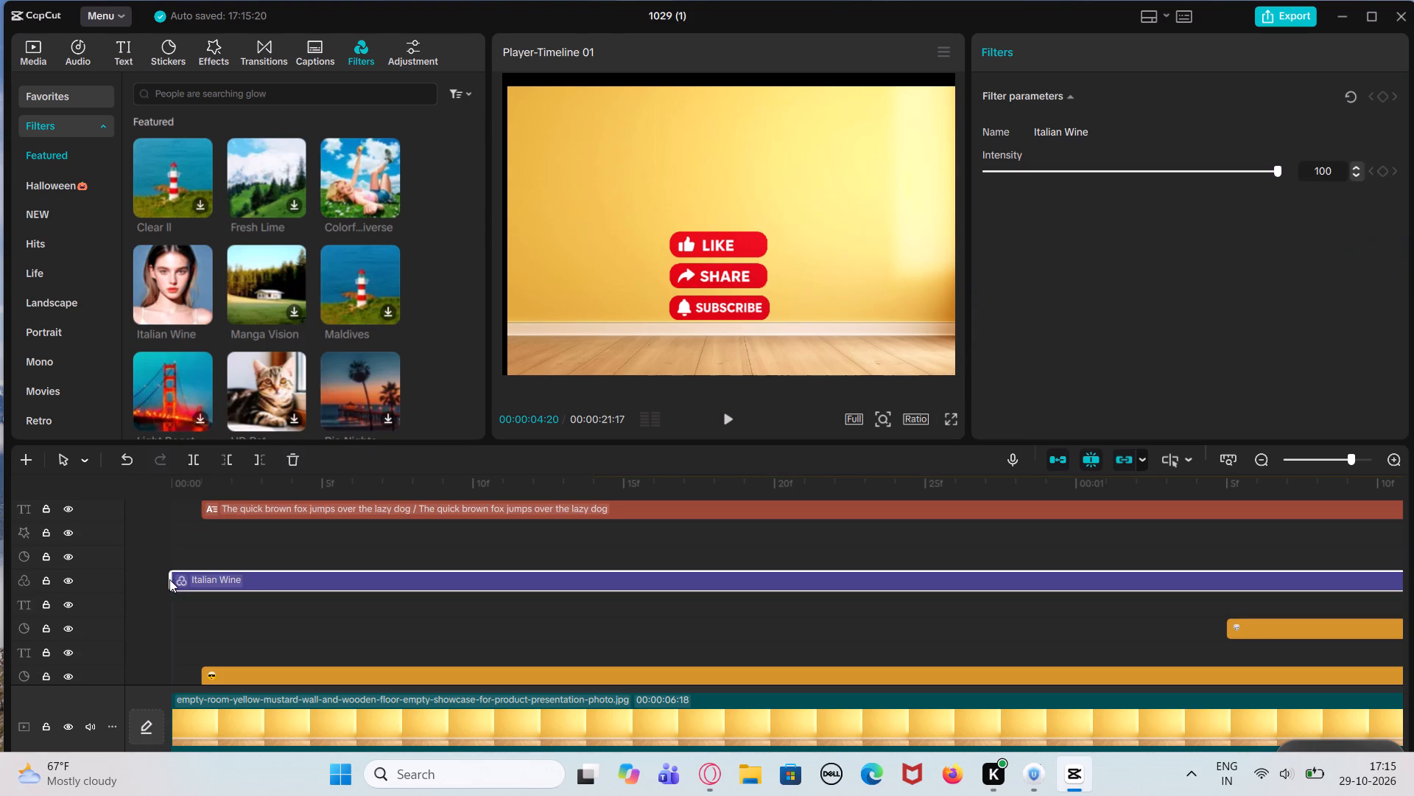
Add the featured Rio Nights filter at the start of the timeline, on a new track above the caption template.
left_click(170, 393)
left_click_drag(335, 387, 237, 562)
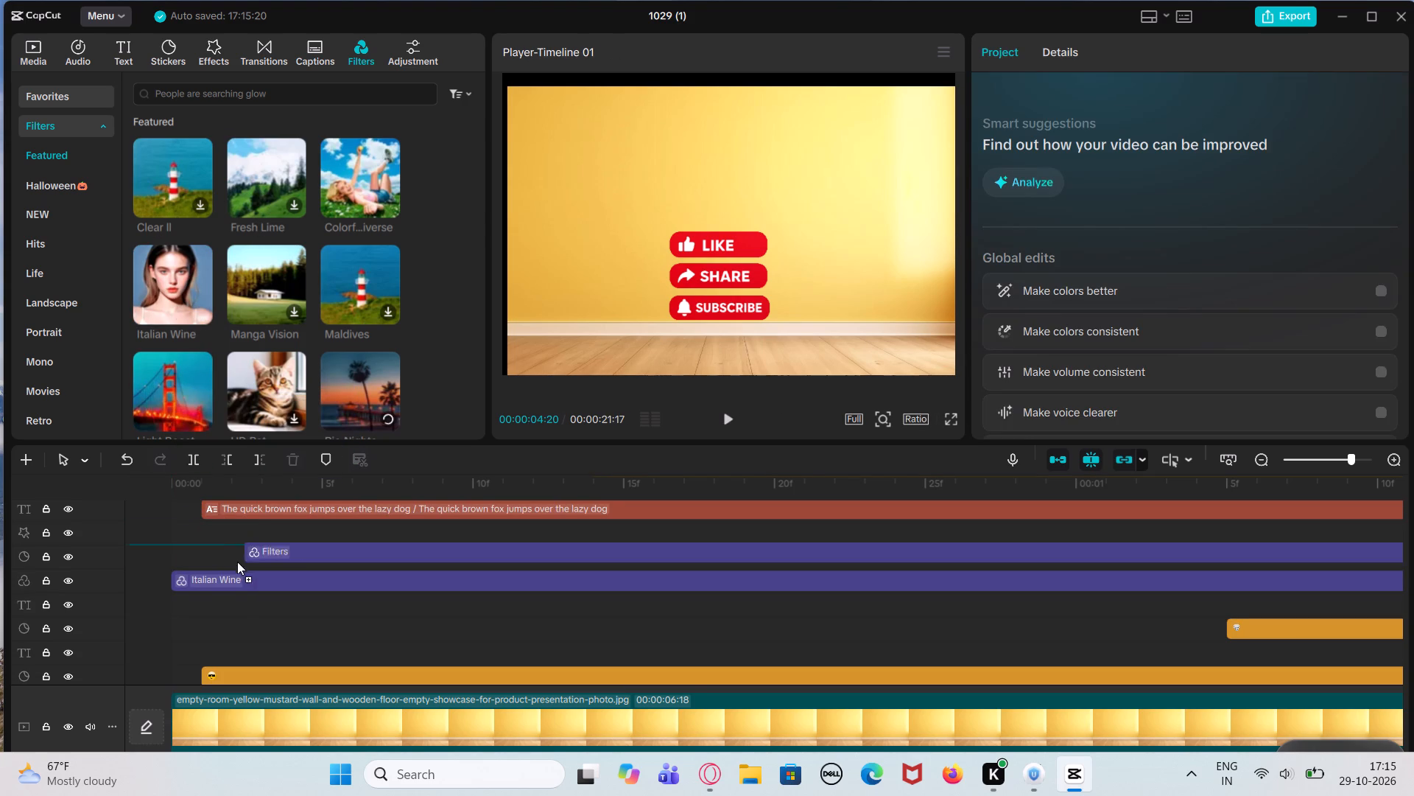
left_click_drag(237, 562, 173, 613)
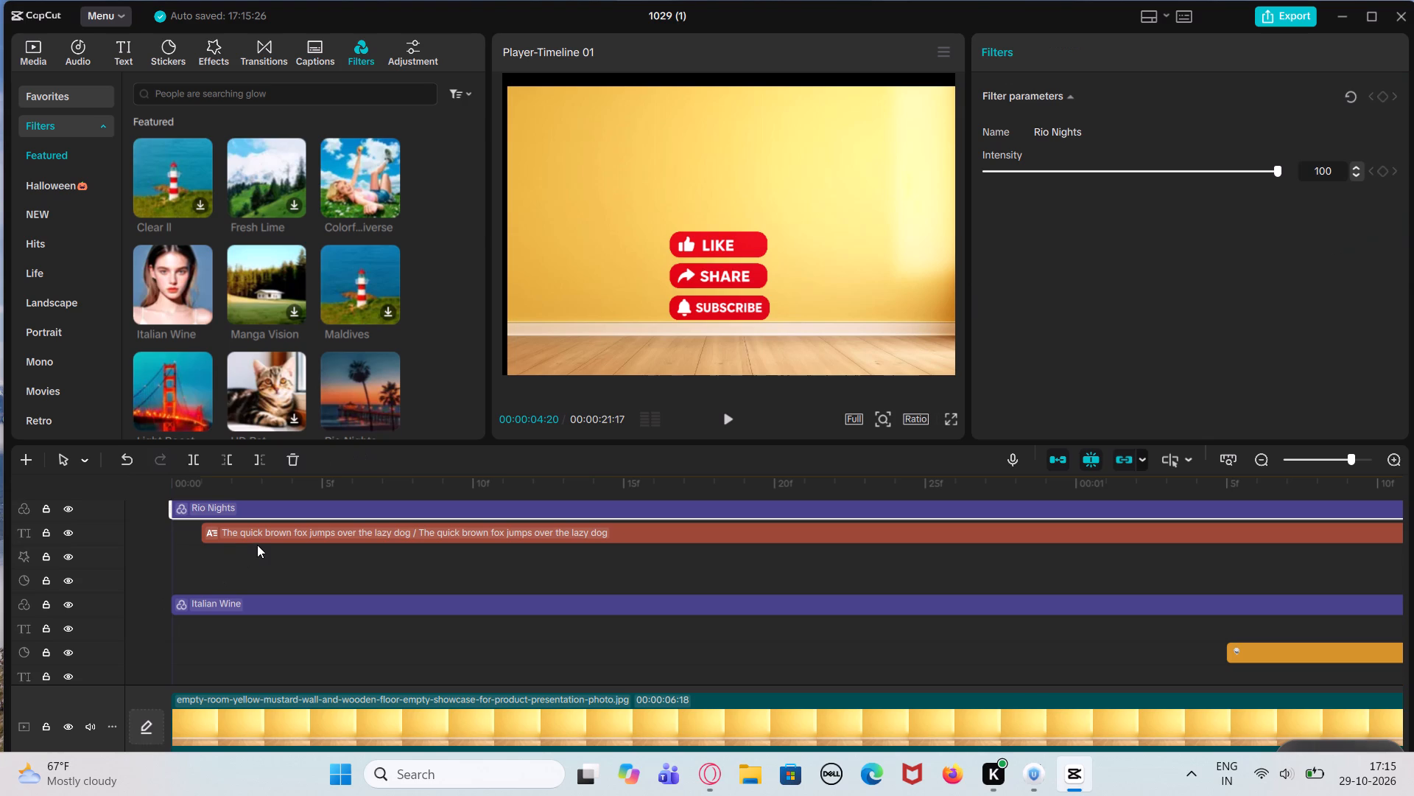
Play the whole video from 00:00:00:00 to its end to check the added filters.
left_click(189, 530)
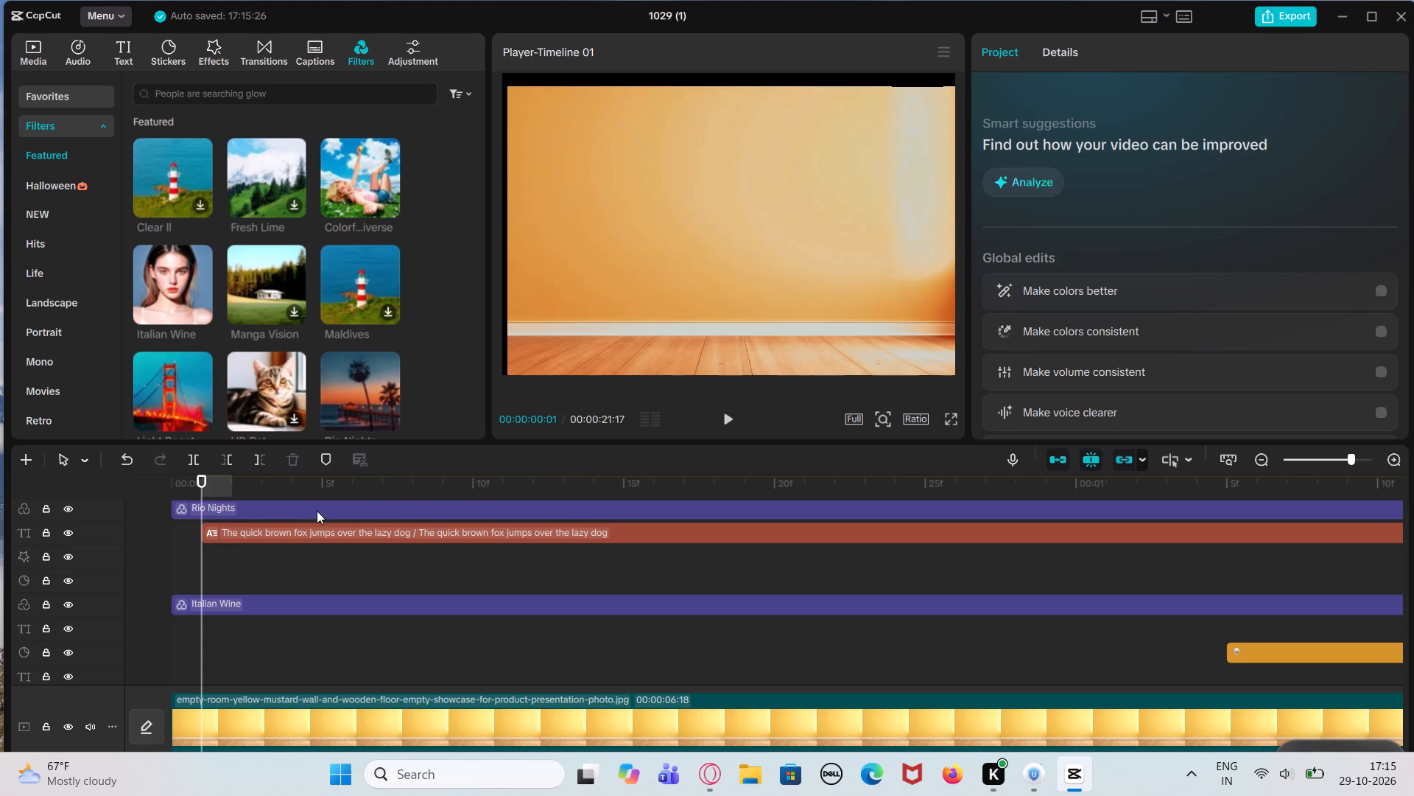
left_click(183, 556)
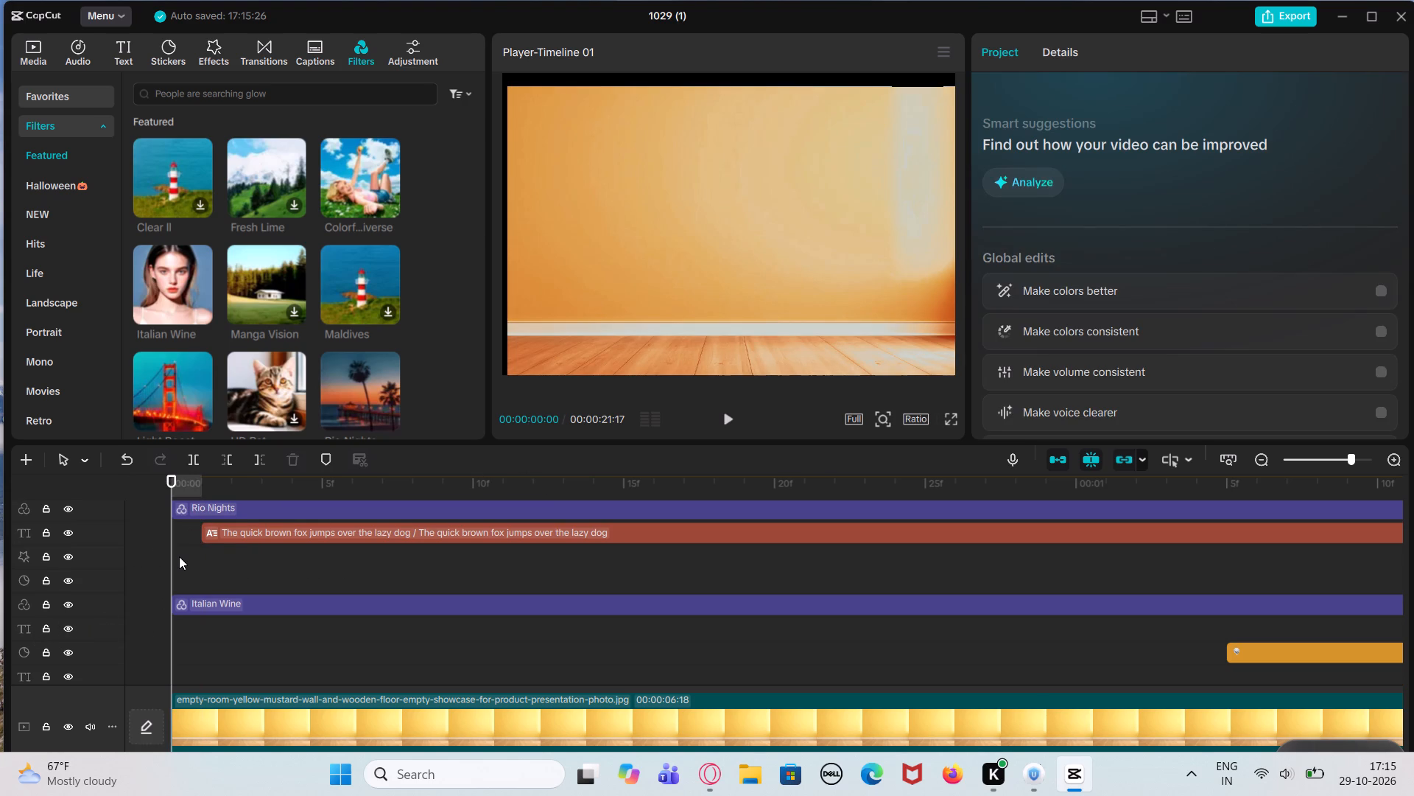
left_click(732, 422)
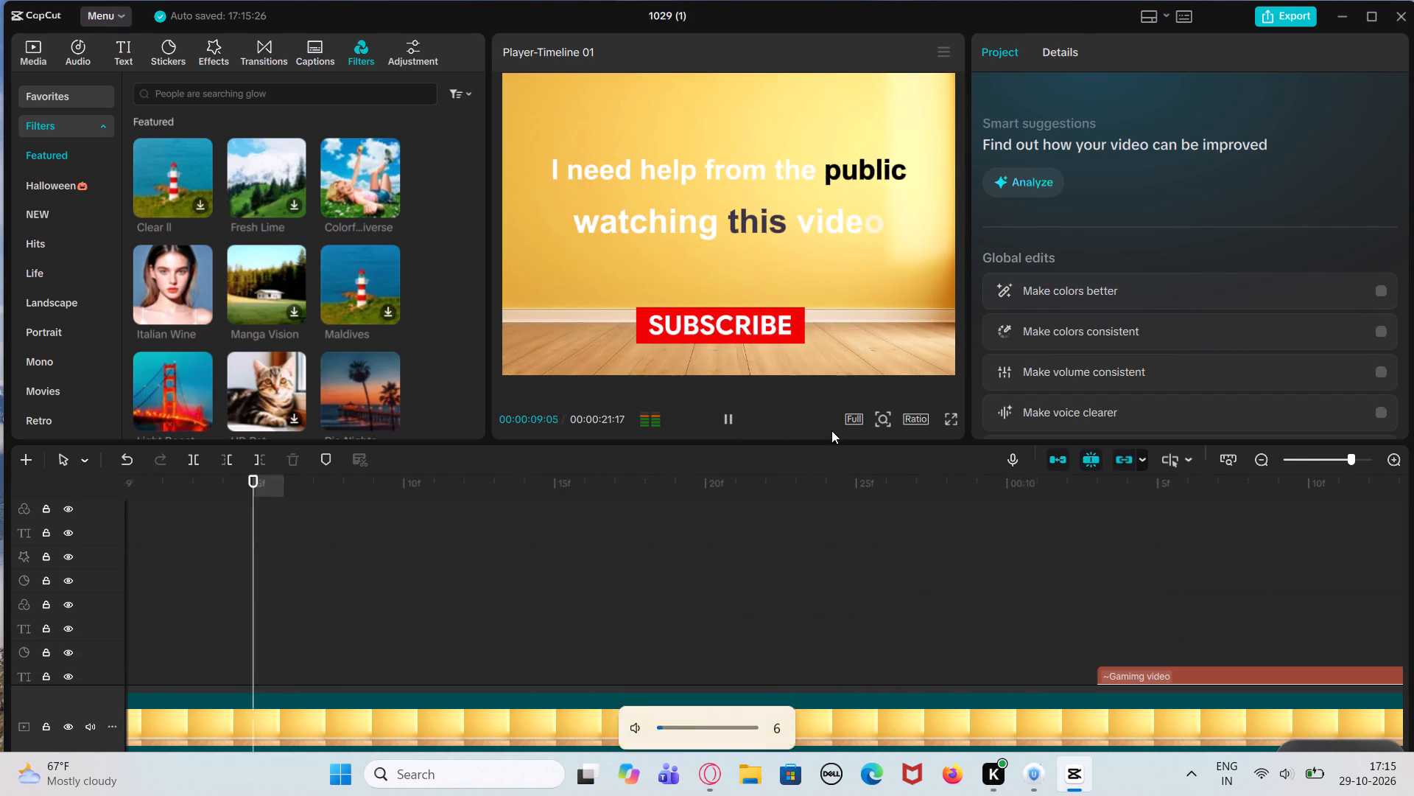
scroll(820, 647, "down", 2)
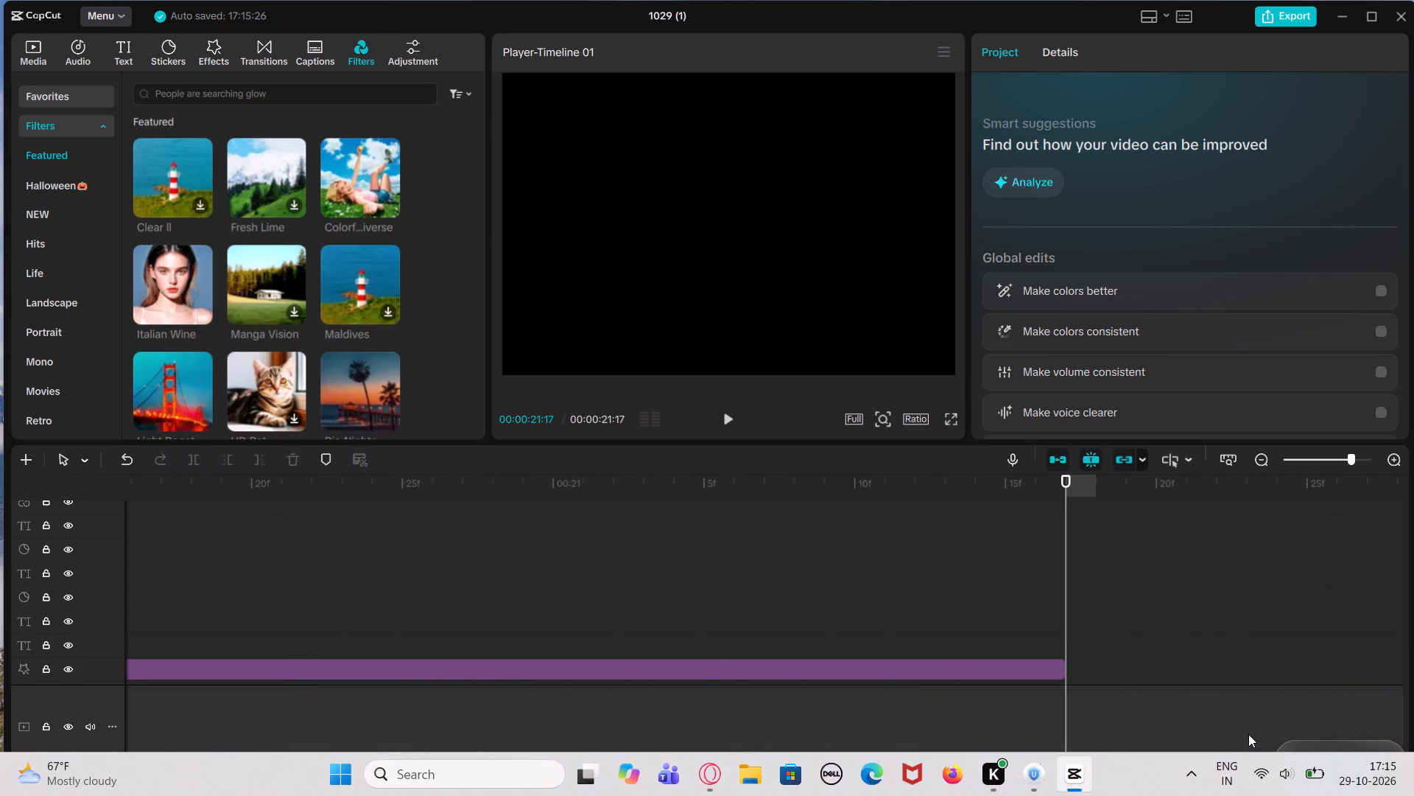
Step the playhead back through the clip boundaries to the start of the timeline at 00:00:00:00.
left_click(285, 575)
key("Up")
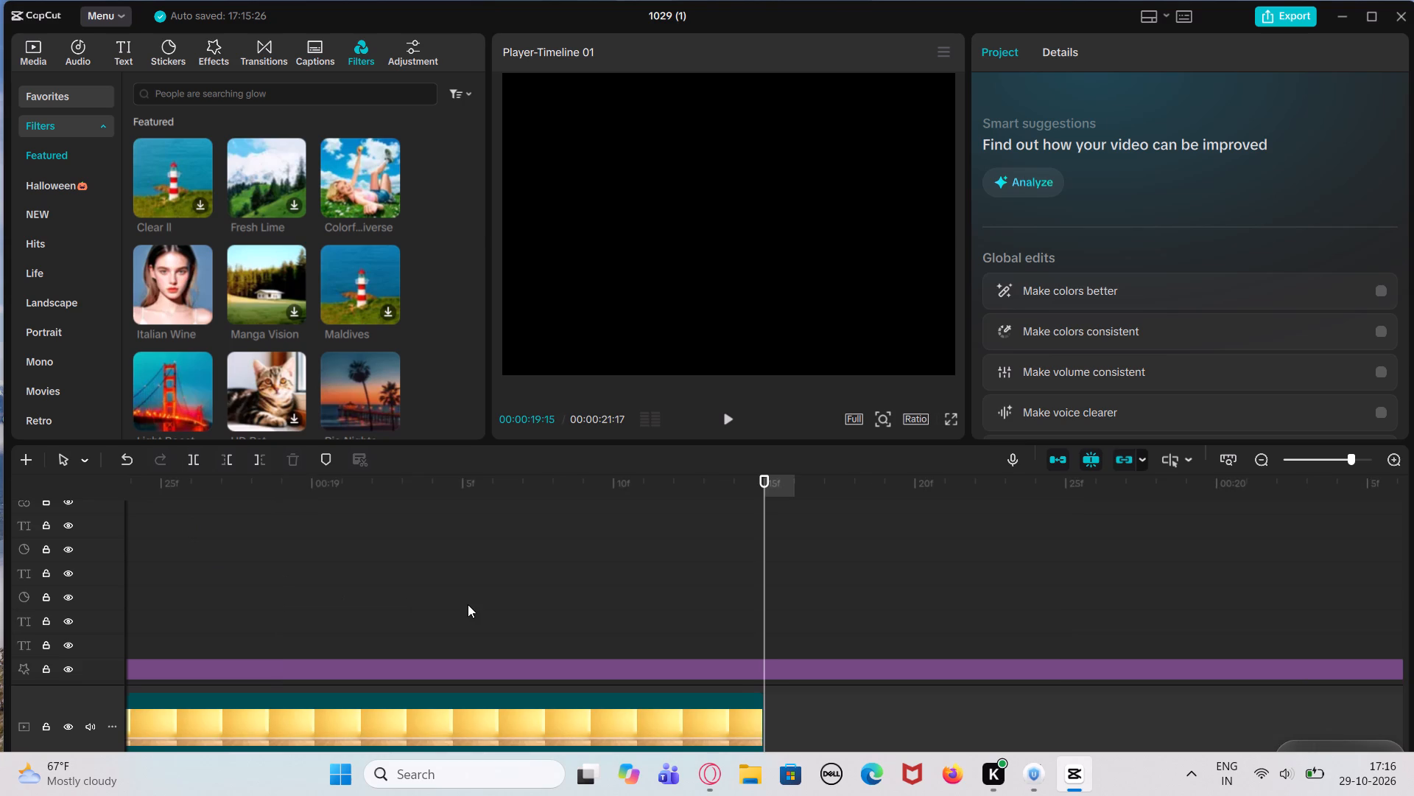
key("Up")
key("Up")
key("Up")
key("Up")
key("Up")
key("Up")
key("Up")
key("Up")
key("Up")
key("Up")
key("Up")
key("Up")
key("Up")
key("Up")
key("Up")
key("Up")
key("Up")
key("Up")
key("Up")
key("Up")
key("Up")
key("Up")
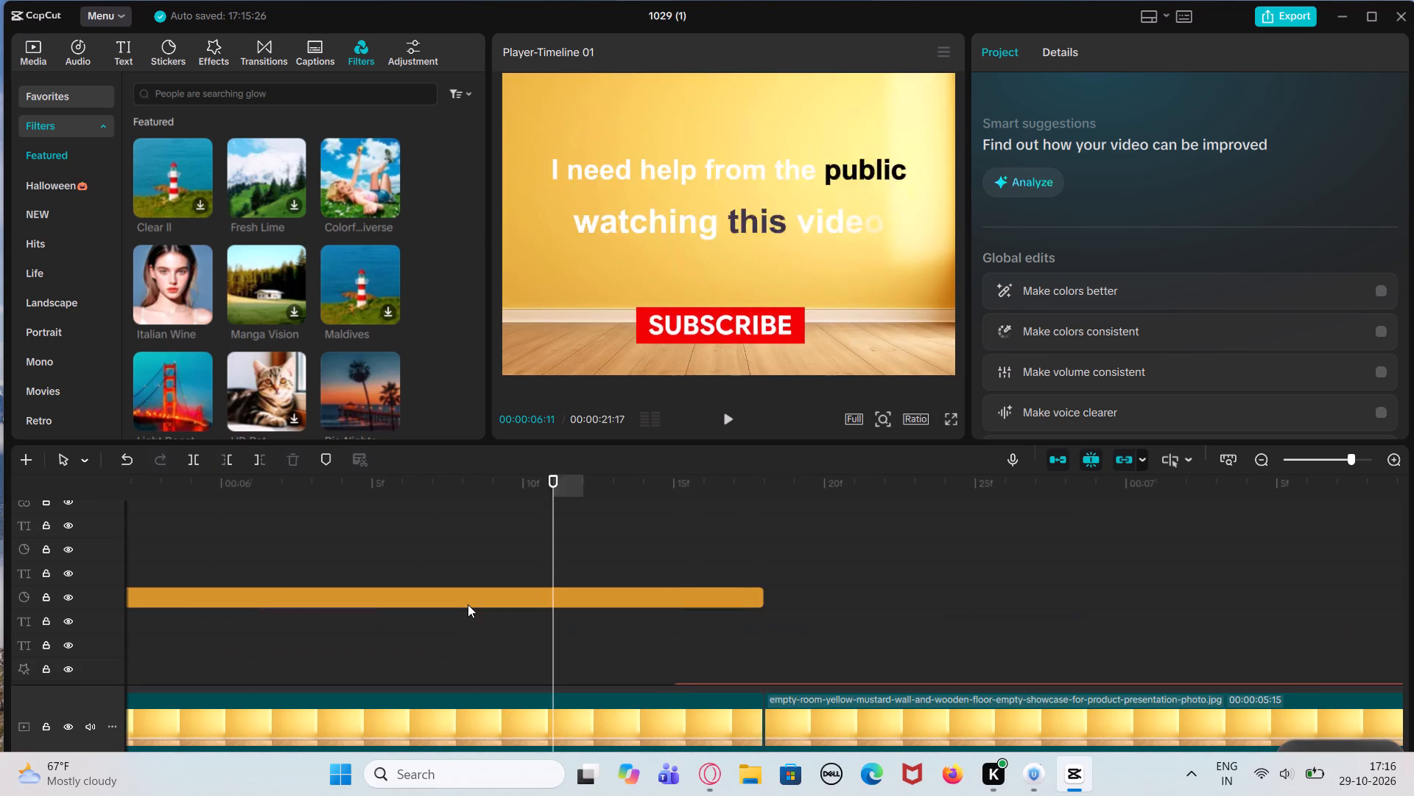
key("Up")
key("Up")
key("Up")
key("Up")
key("Up")
key("Up")
key("Up")
key("Up")
key("Up")
key("Up")
key("Up")
key("Up")
key("Up")
key("Up")
key("Up")
key("Up")
key("Up")
key("Up")
key("Up")
key("Up")
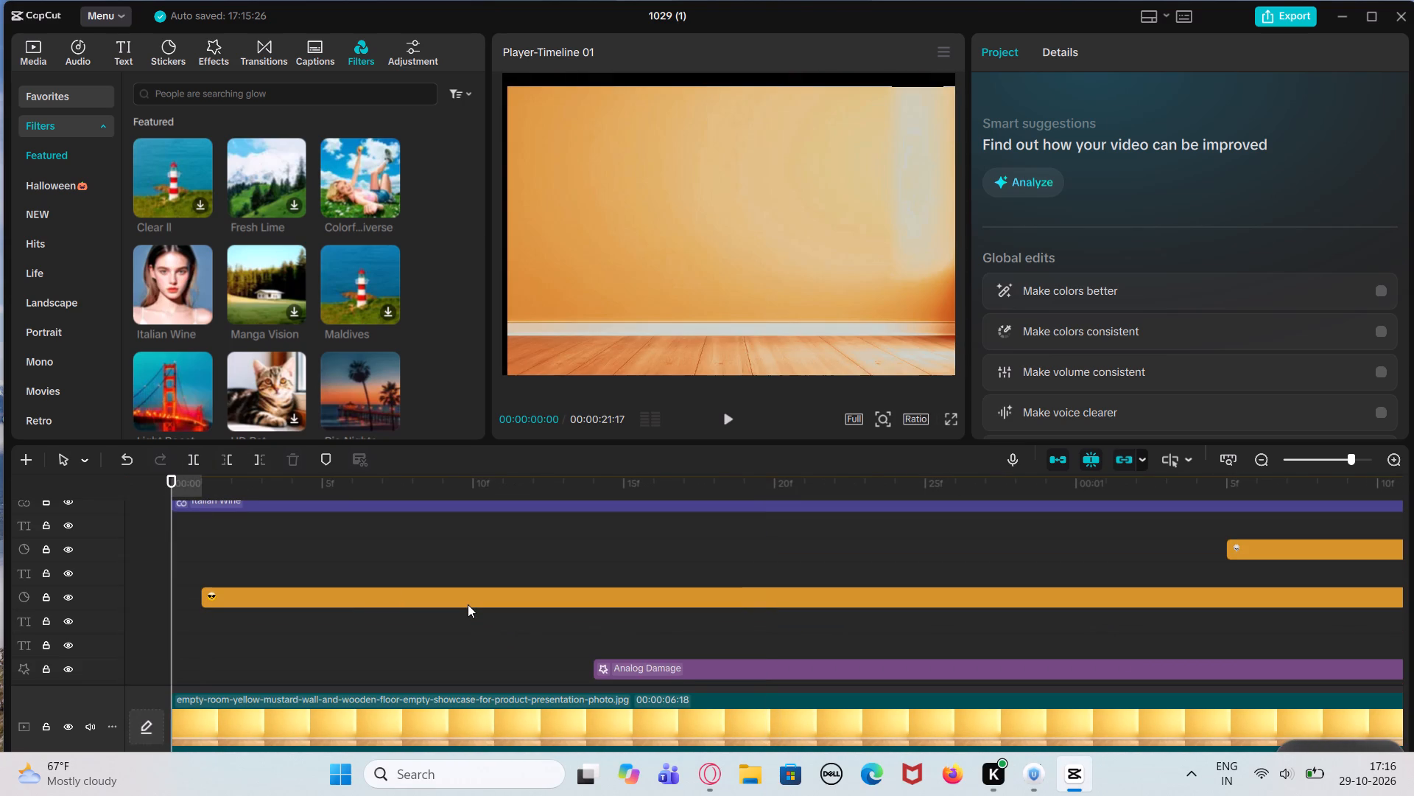
Look through the Pumpkin Spice and B.Duck video effects and preview the B.Duck balloons effect.
left_click(43, 54)
left_click(94, 57)
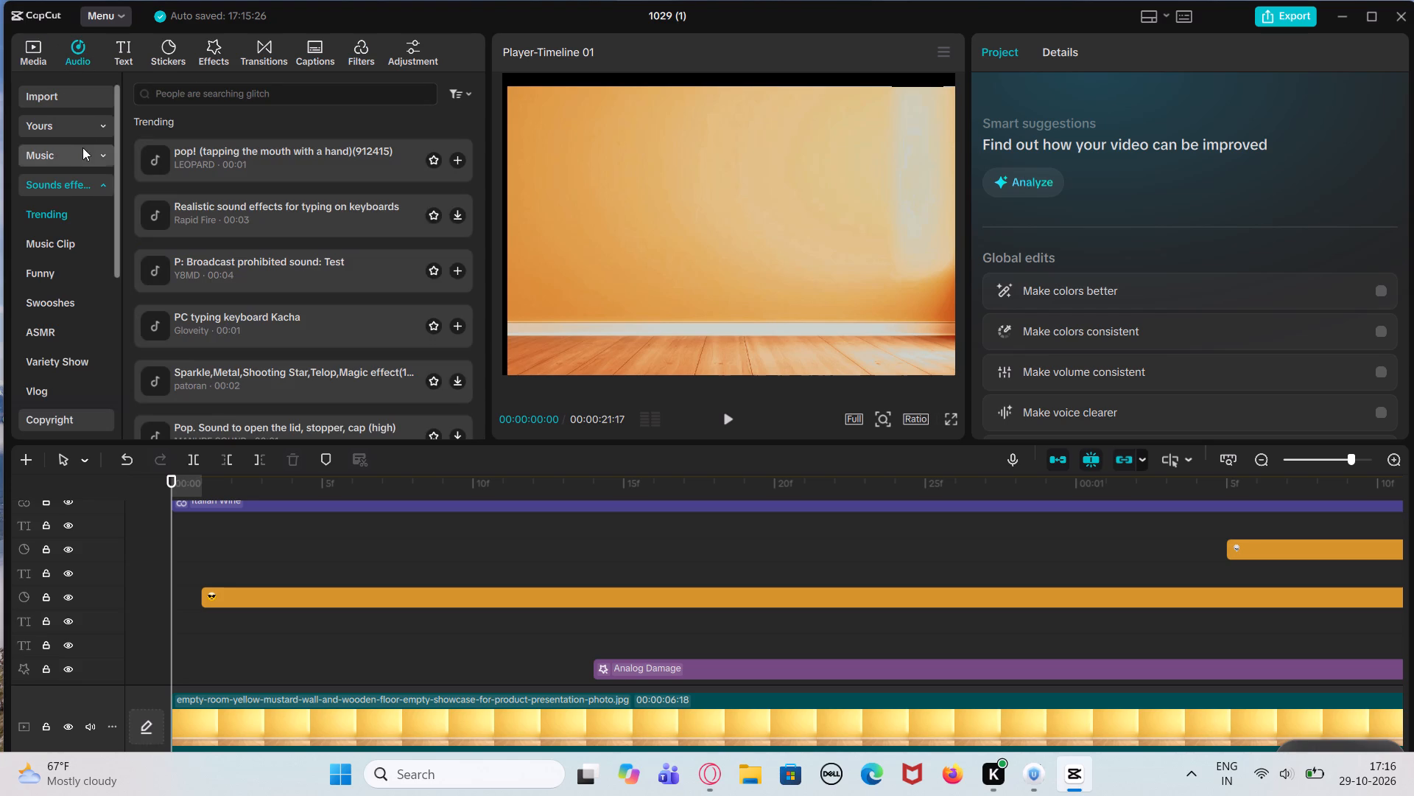
left_click(135, 62)
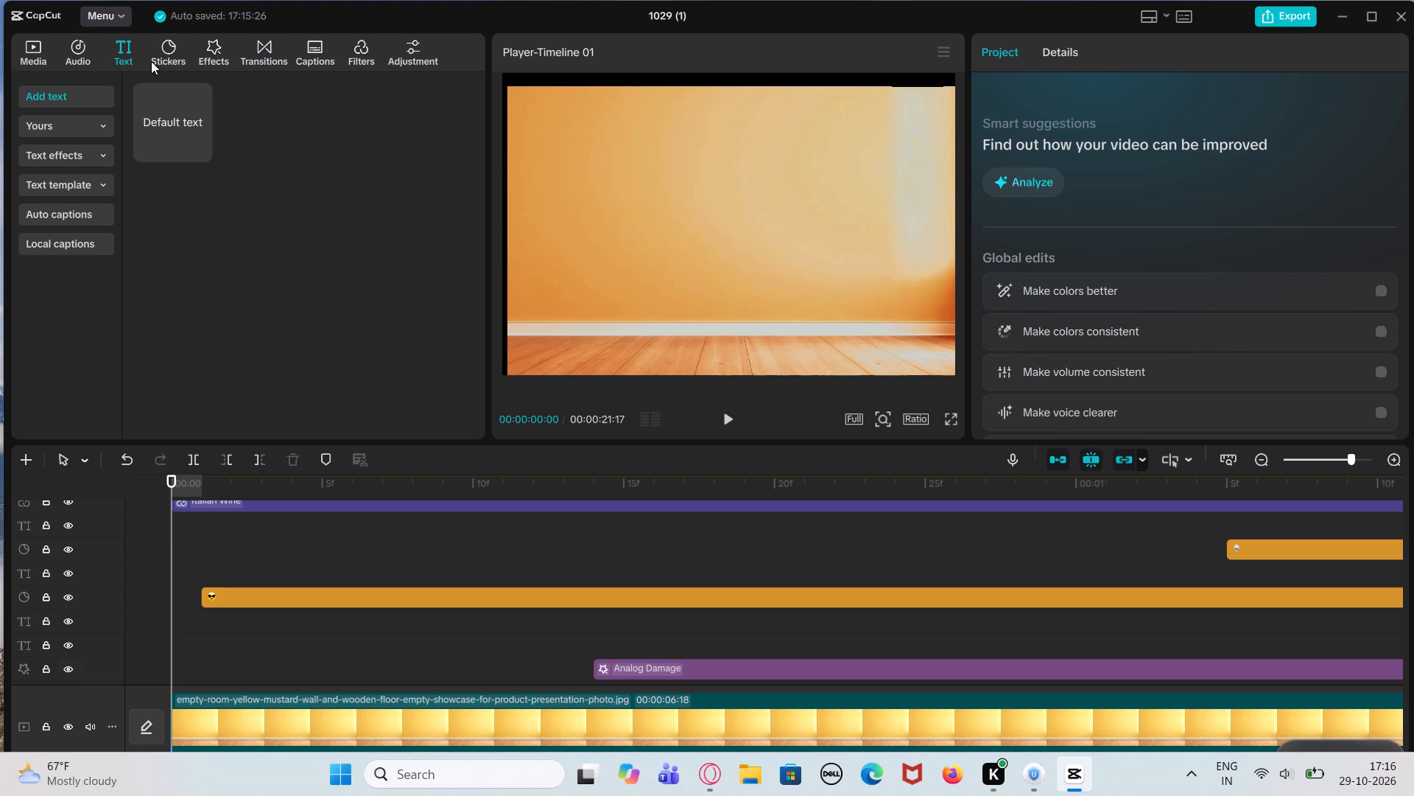
left_click(219, 56)
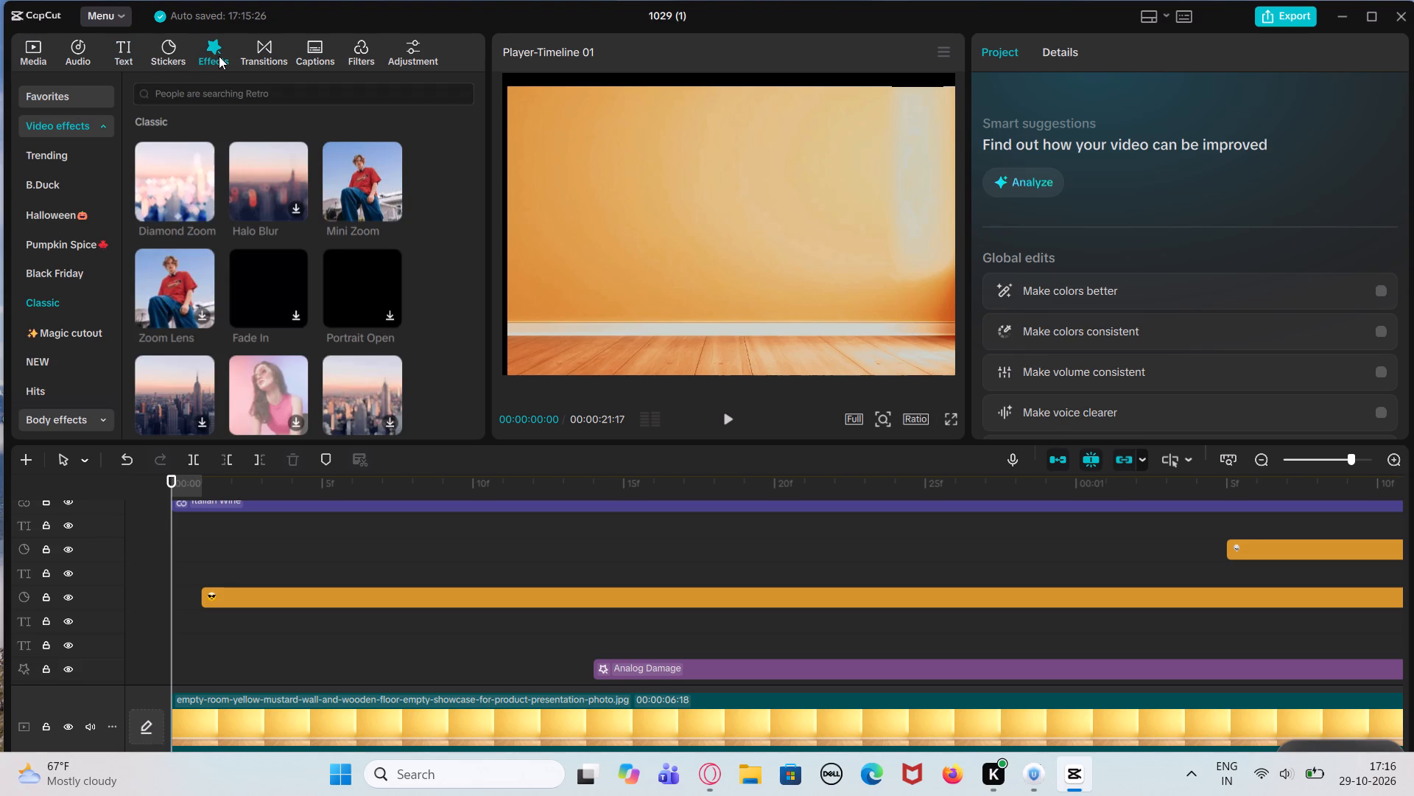
left_click(57, 252)
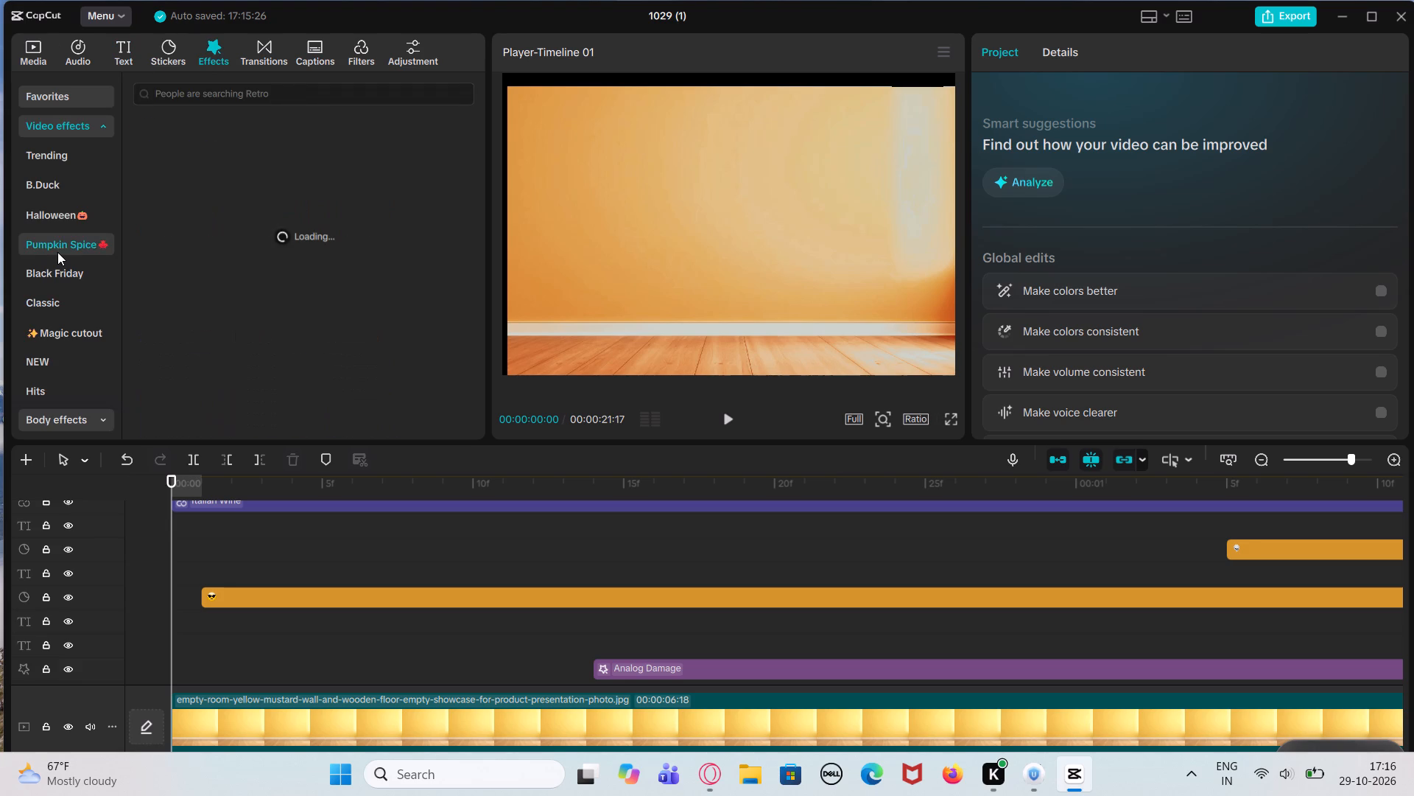
left_click(91, 181)
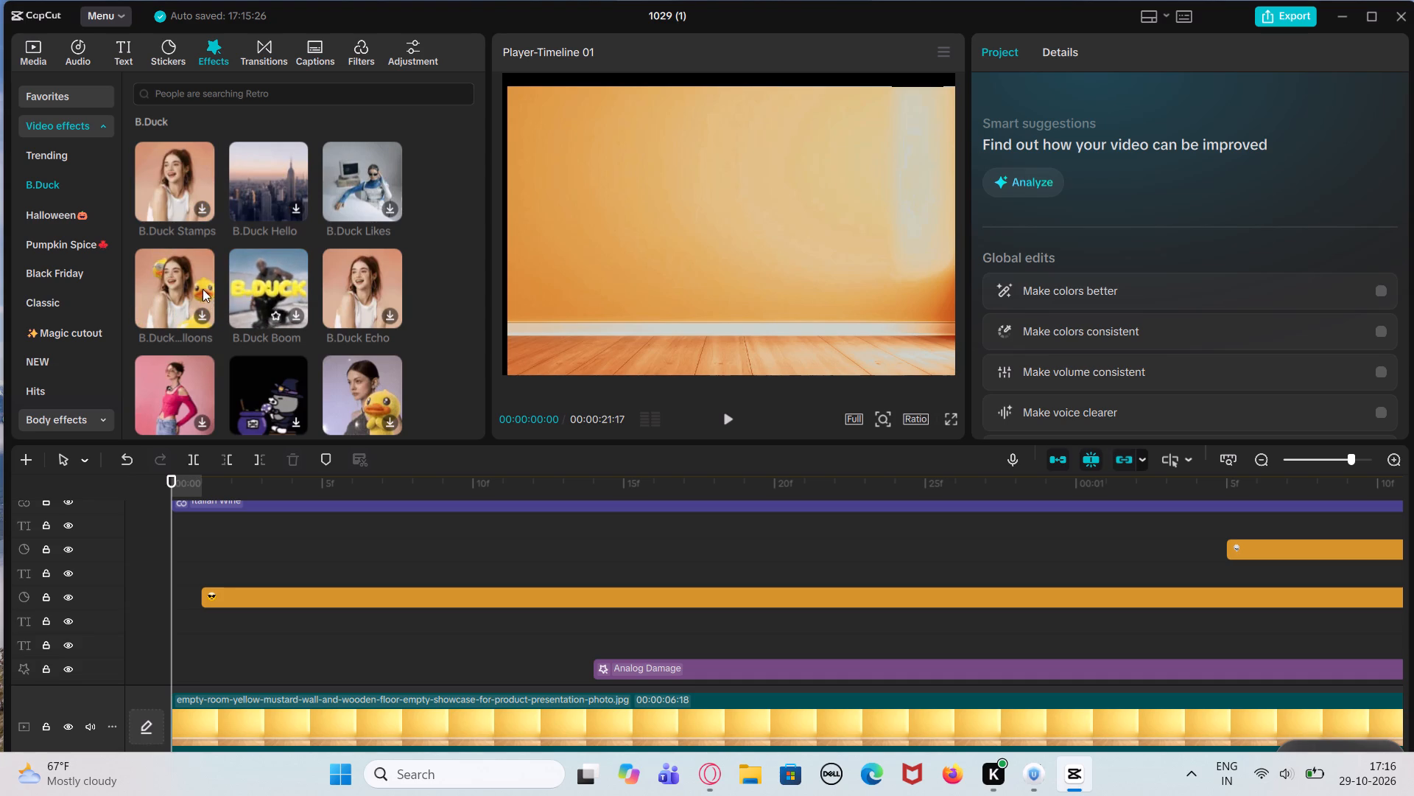
left_click(177, 289)
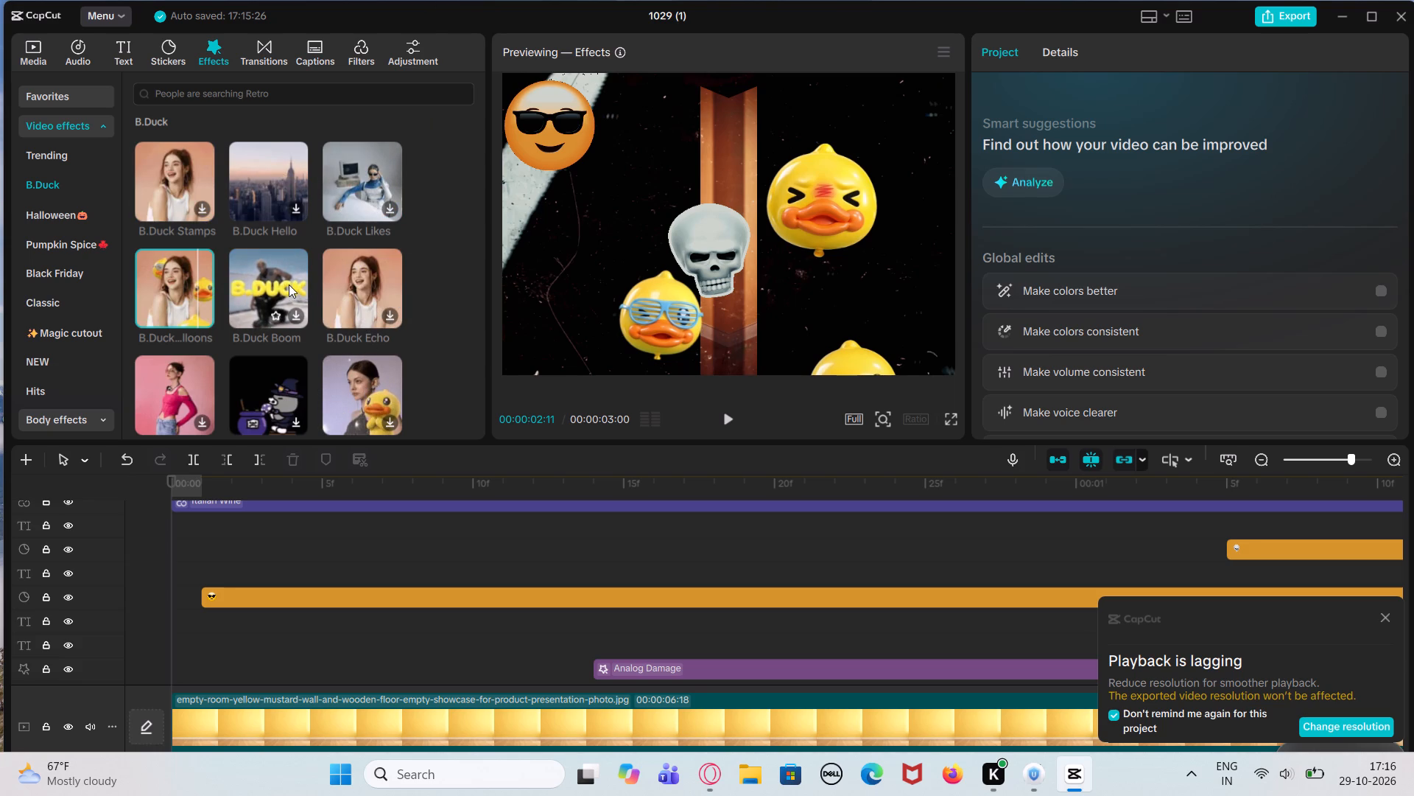
Examine the remaining B.Duck, Halloween, Pumpkin Spice and Magic cutout video effects and preview the Rising Up effect.
scroll(289, 284, "down", 1)
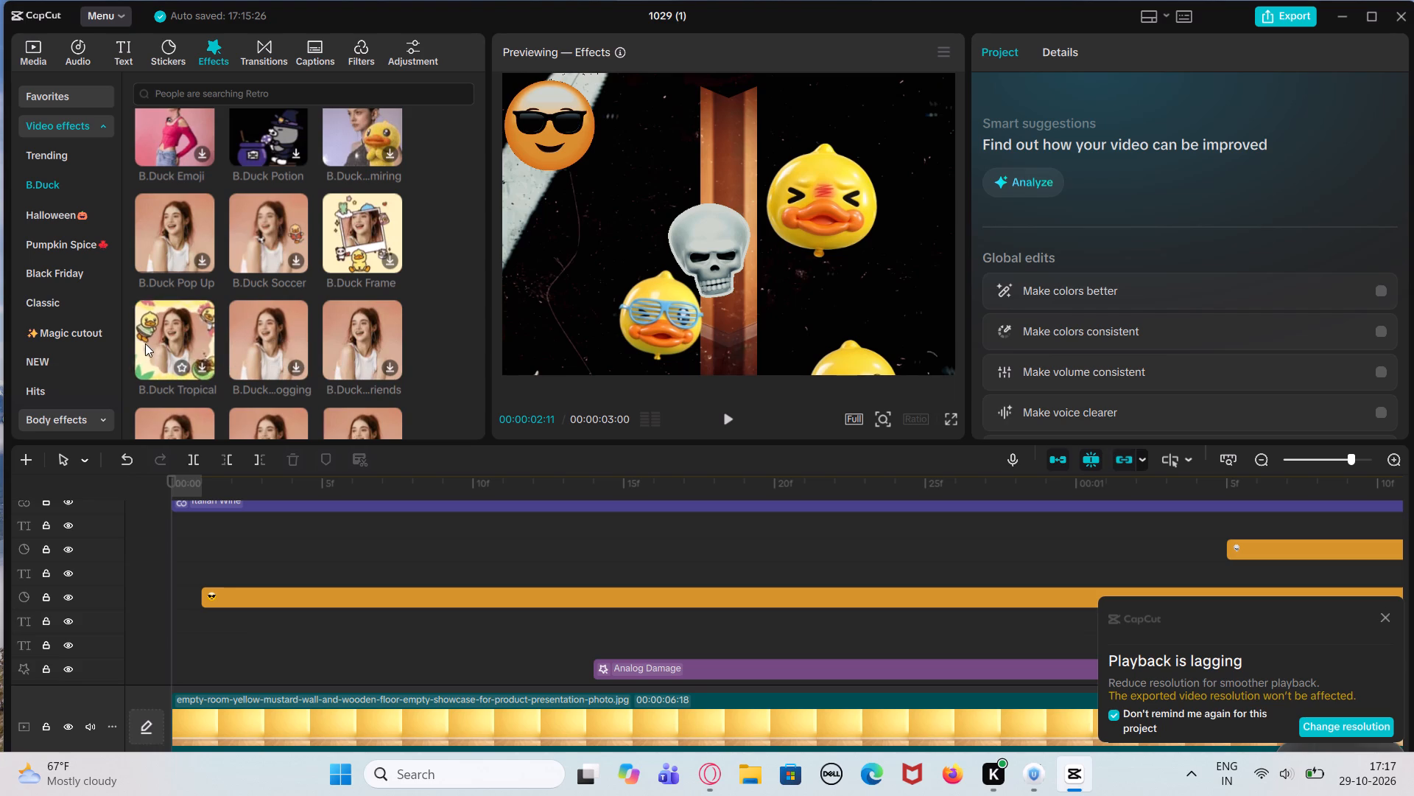
scroll(300, 413, "down", 1)
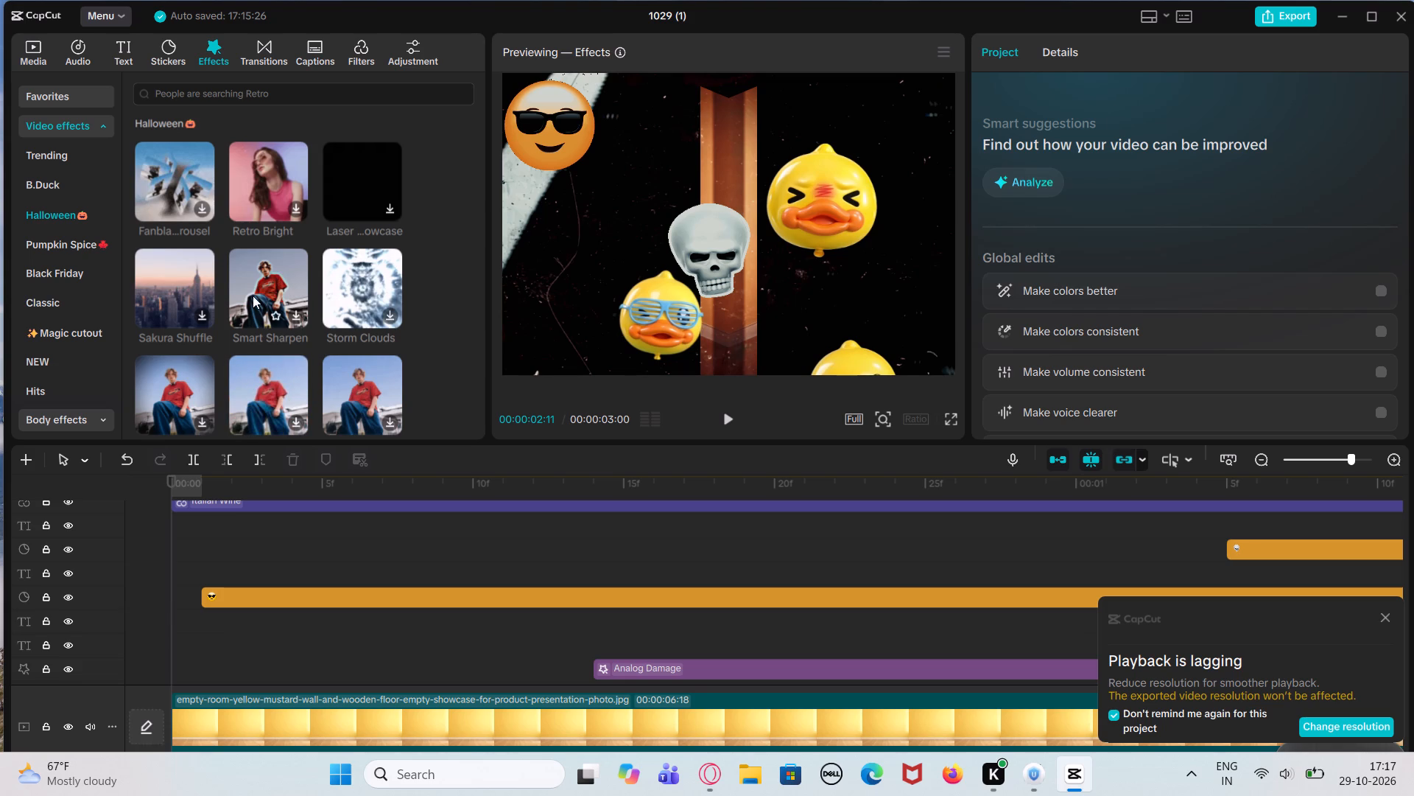
left_click(85, 238)
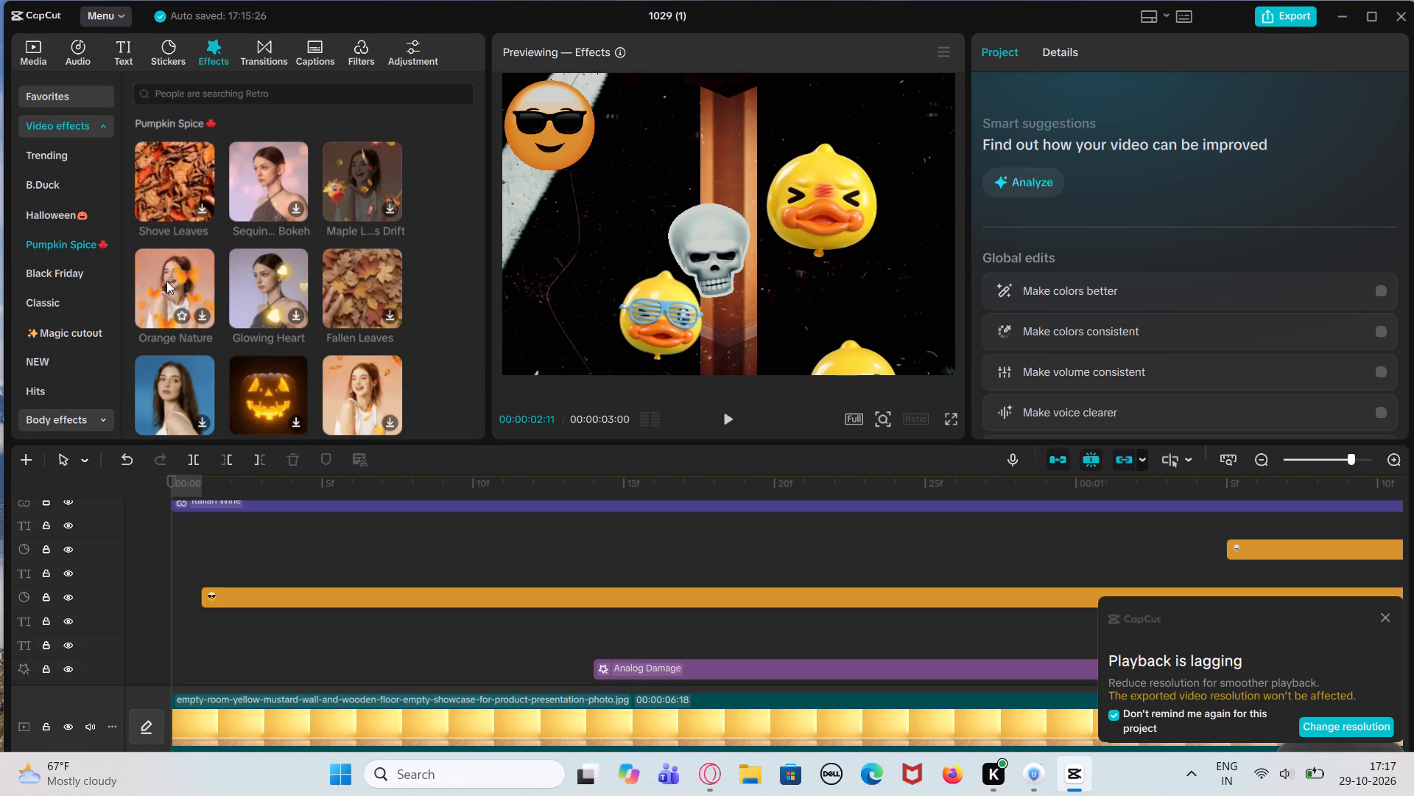
left_click(99, 338)
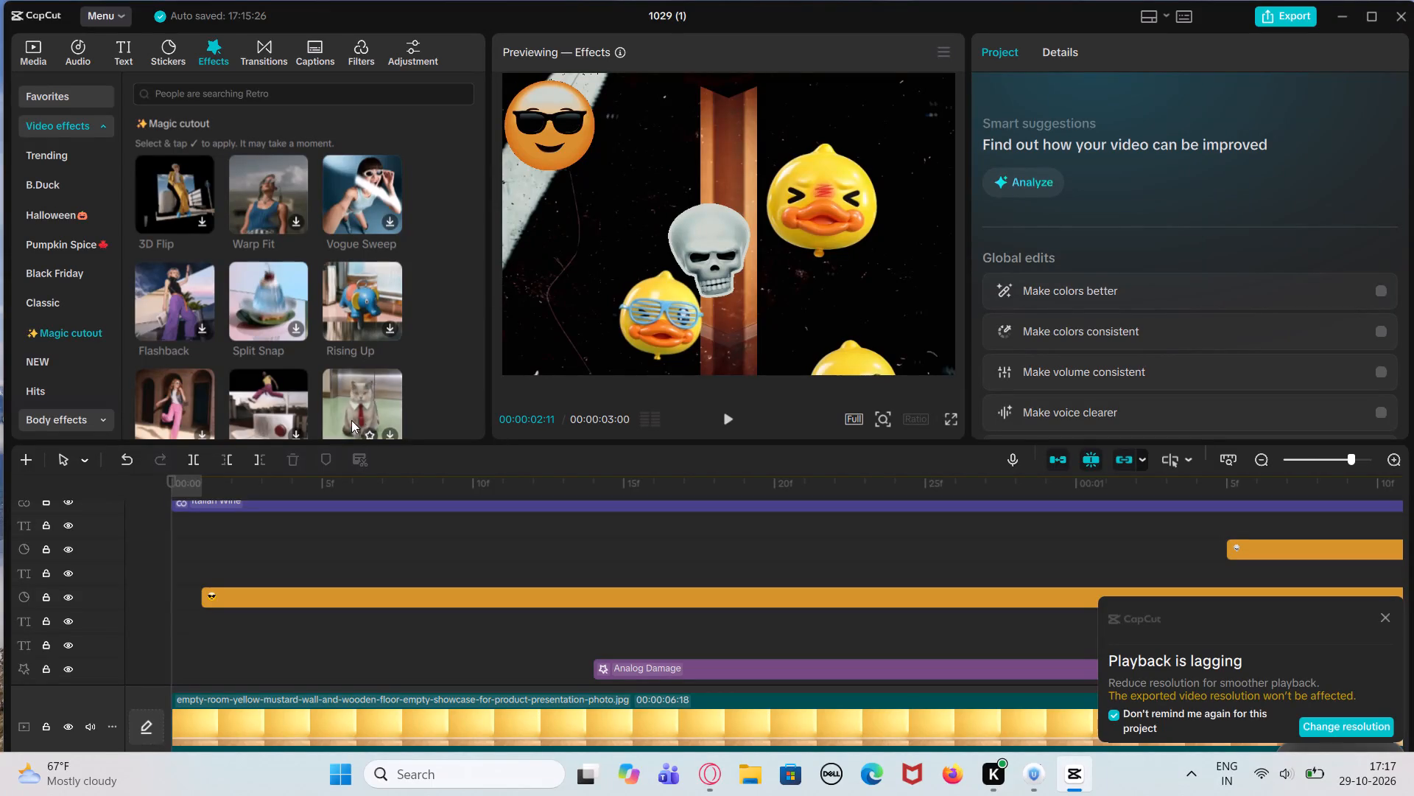
left_click(353, 329)
right_click(353, 329)
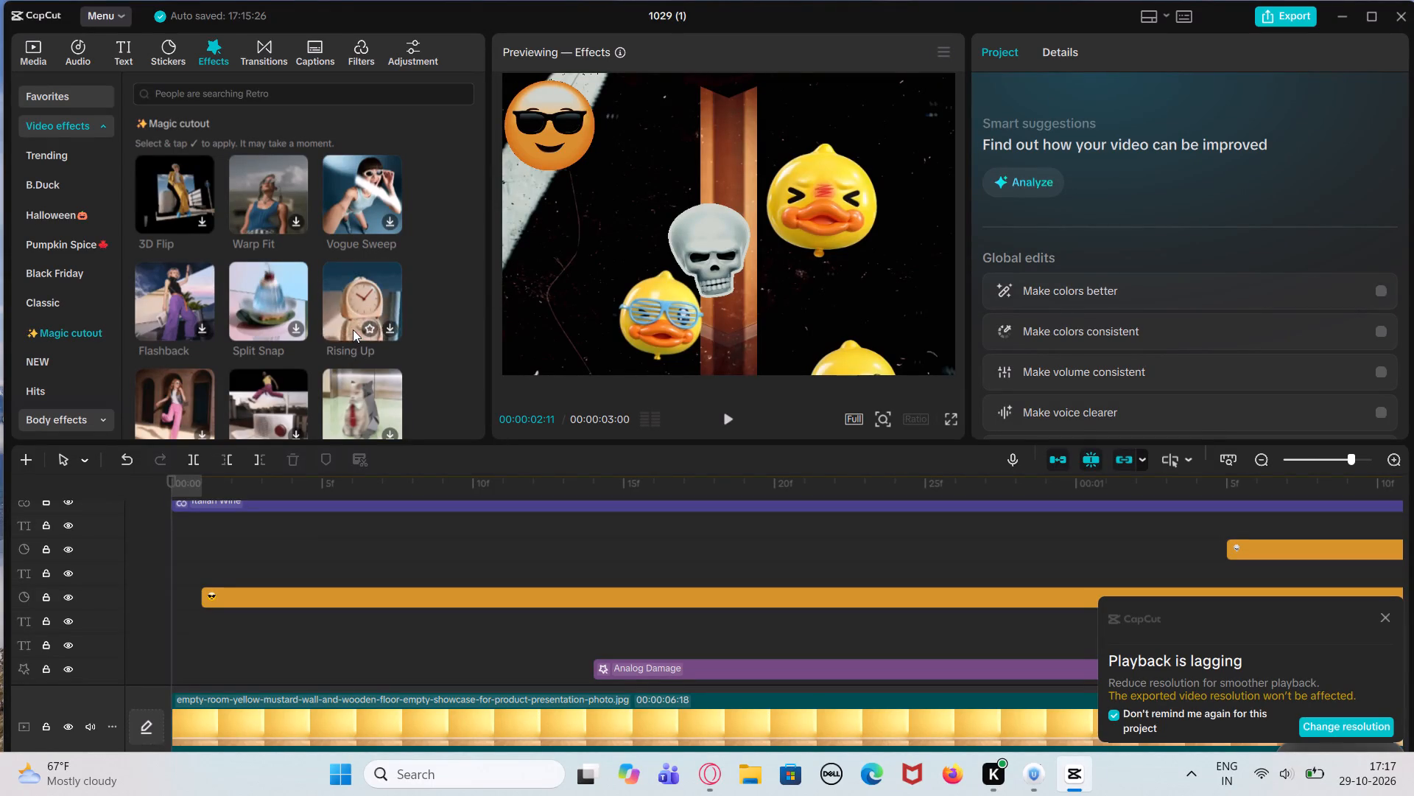
left_click(362, 318)
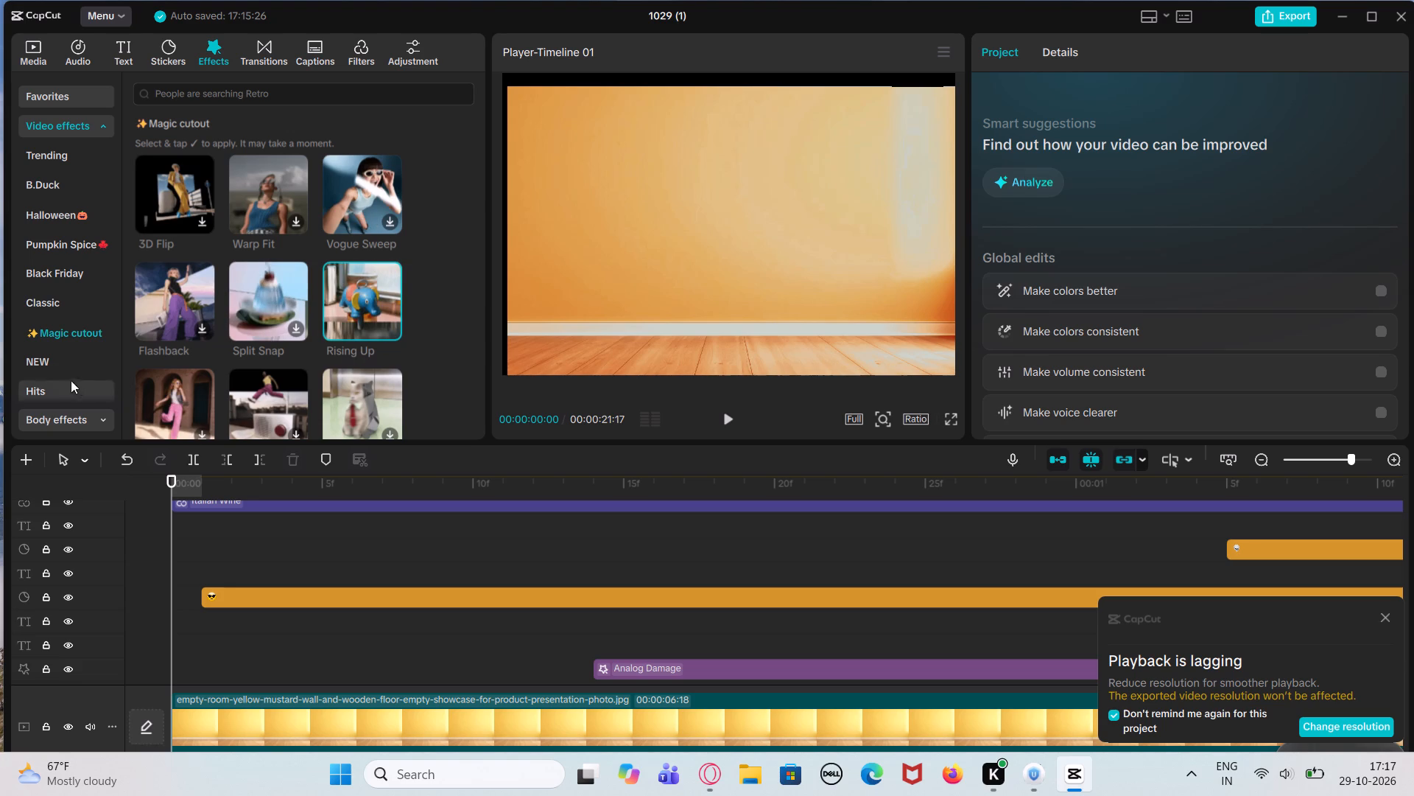
Add the Classic video effect Diamond Zoom at about 00:00:00:08, on a new track above the sticker tracks.
left_click(75, 298)
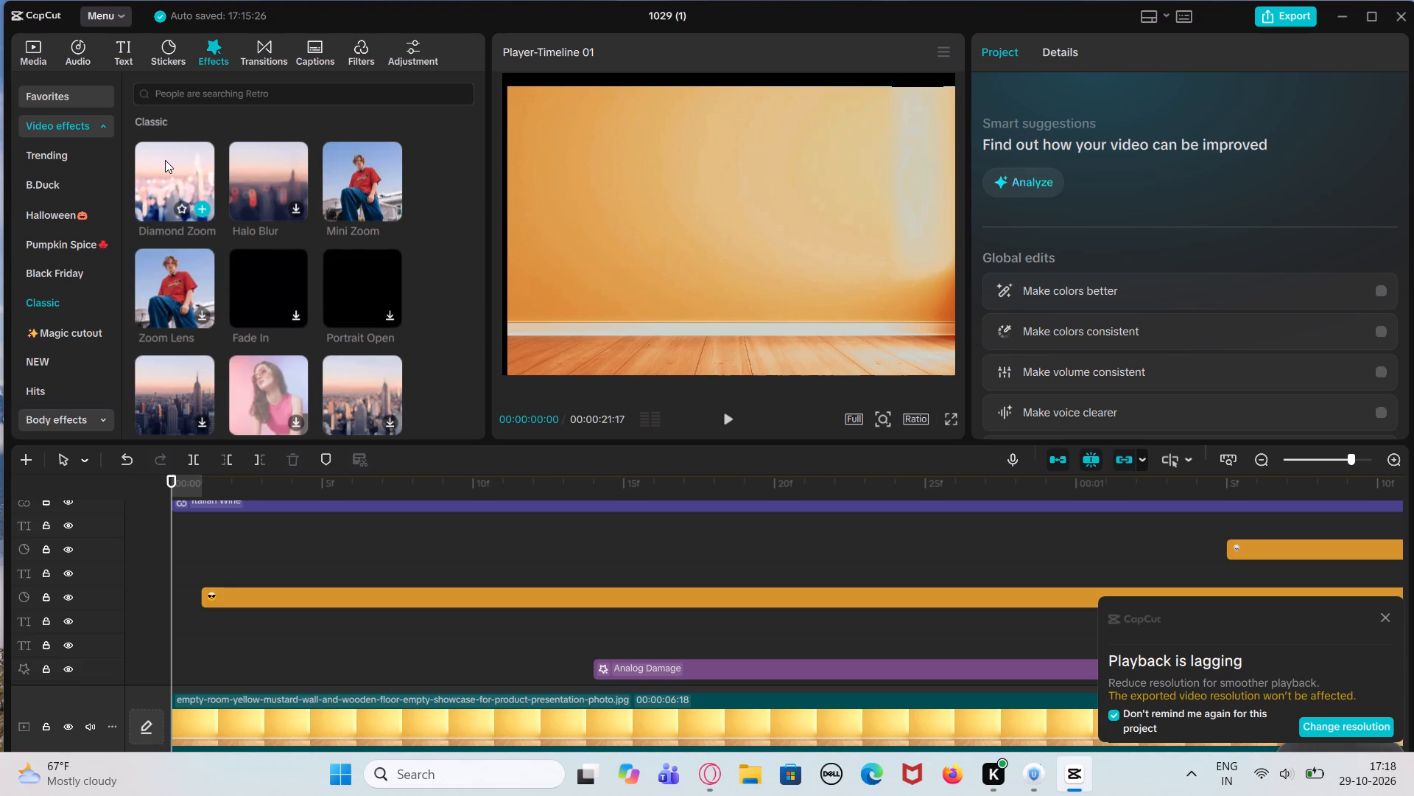
left_click(165, 160)
left_click_drag(166, 160, 413, 559)
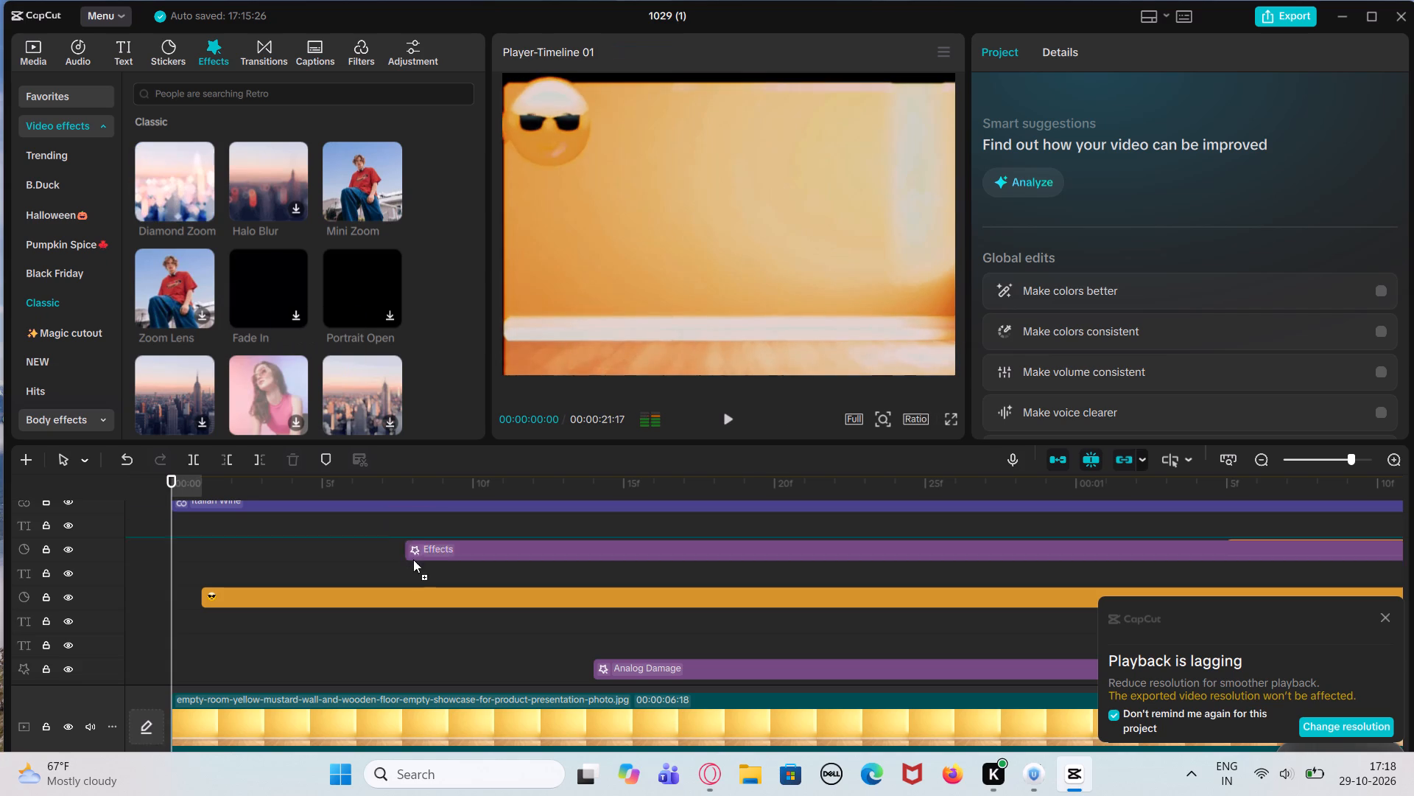
left_click_drag(413, 559, 412, 556)
left_click(371, 553)
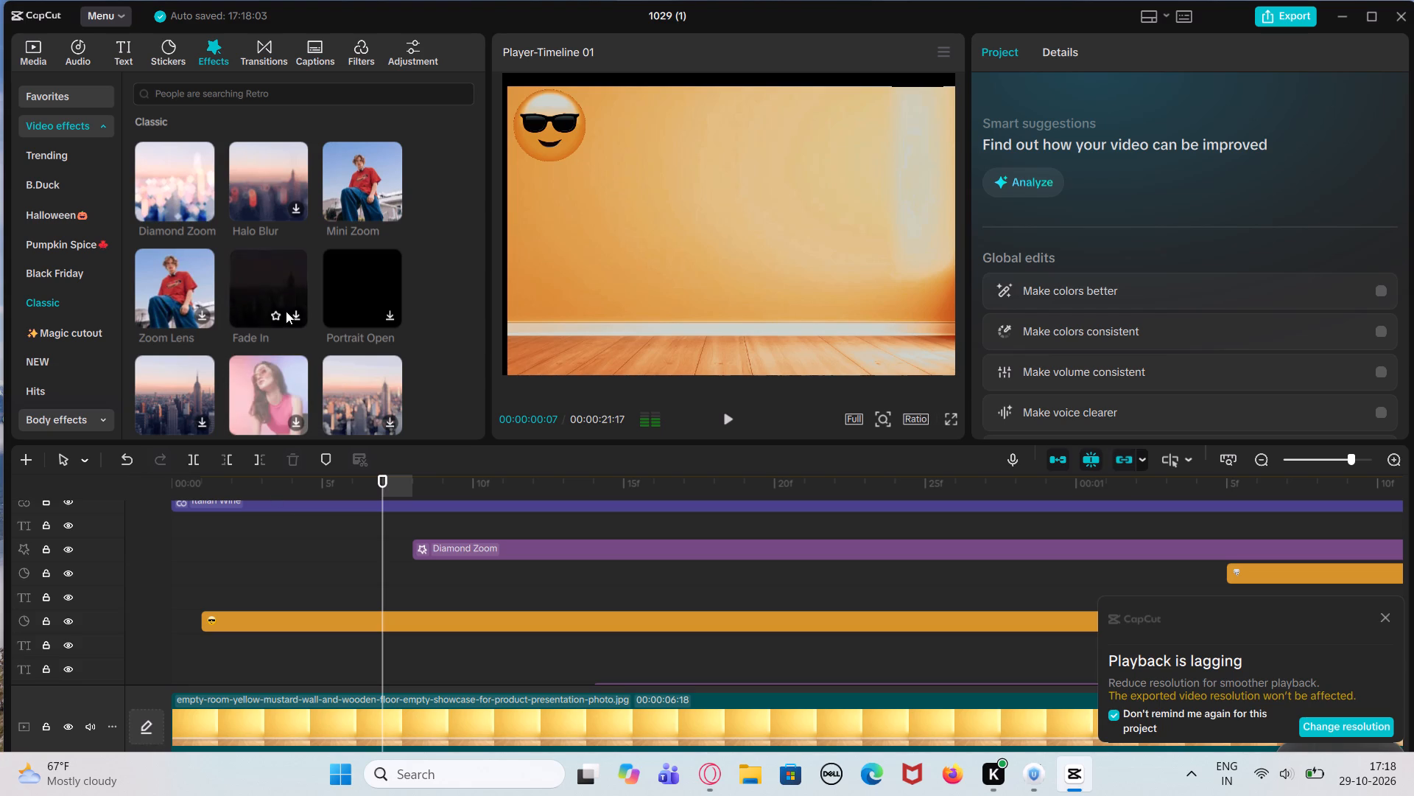
Add the Classic video effect Fade In at about 00:00:00:07, on a new track between the two sticker tracks.
left_click(289, 286)
left_click(289, 287)
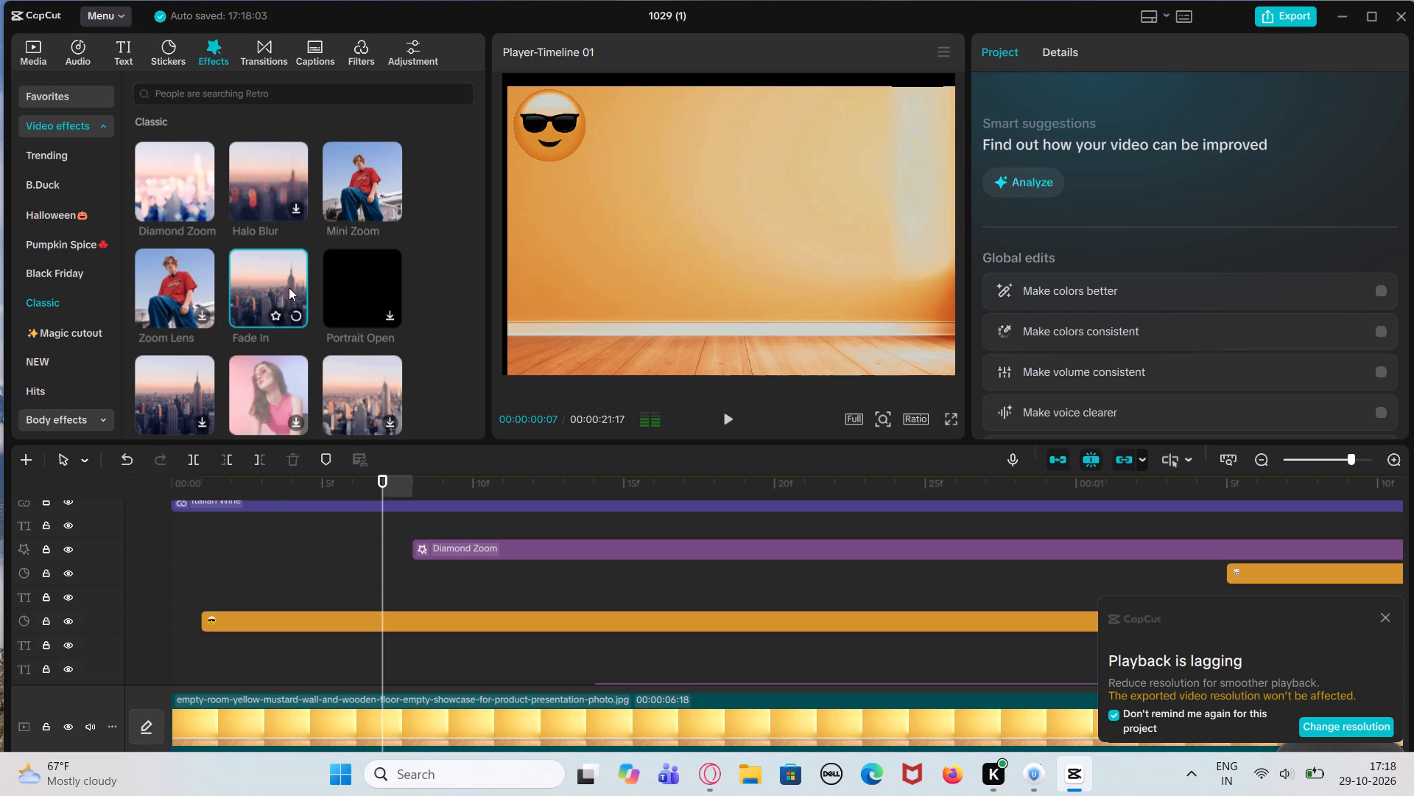
left_click_drag(313, 299, 394, 507)
left_click_drag(267, 301, 397, 592)
left_click(331, 565)
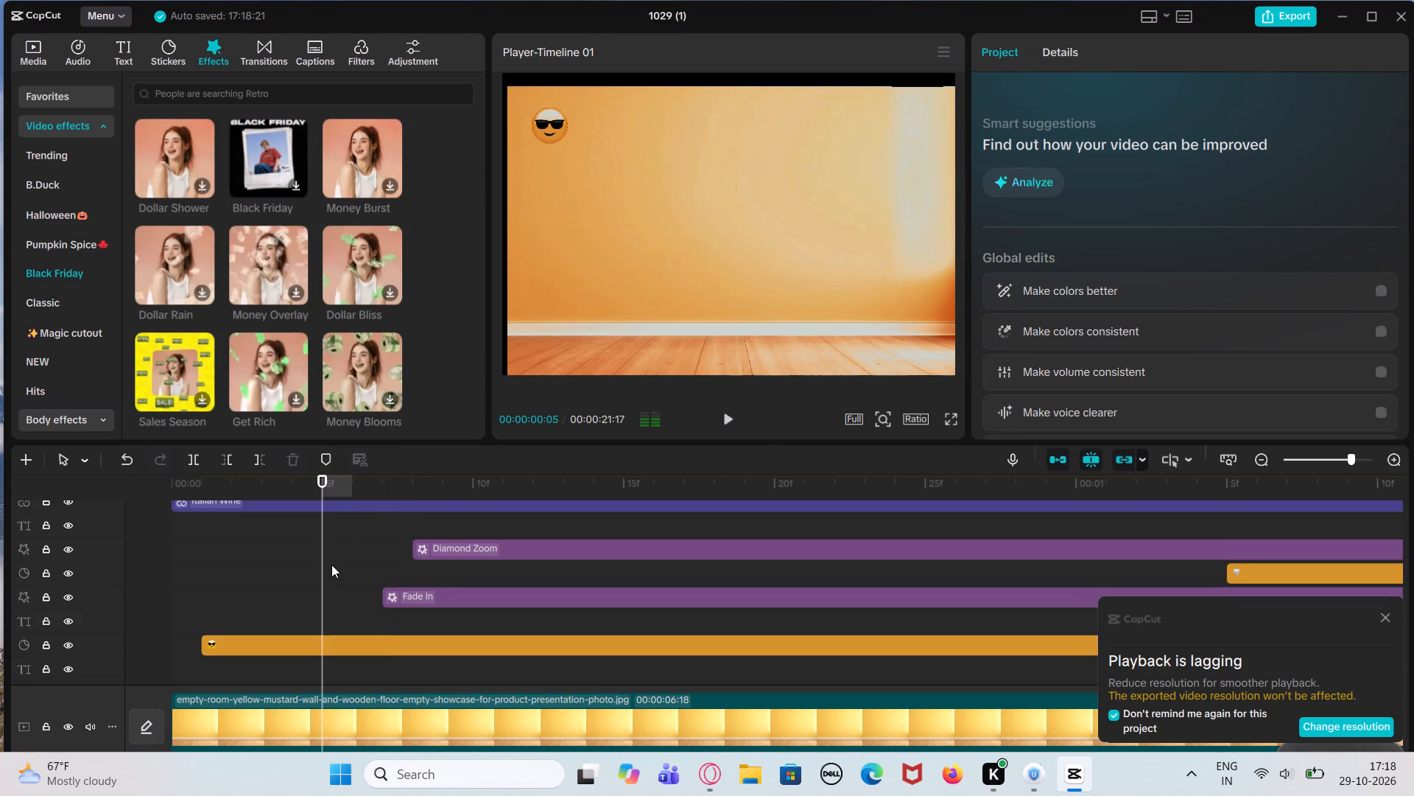
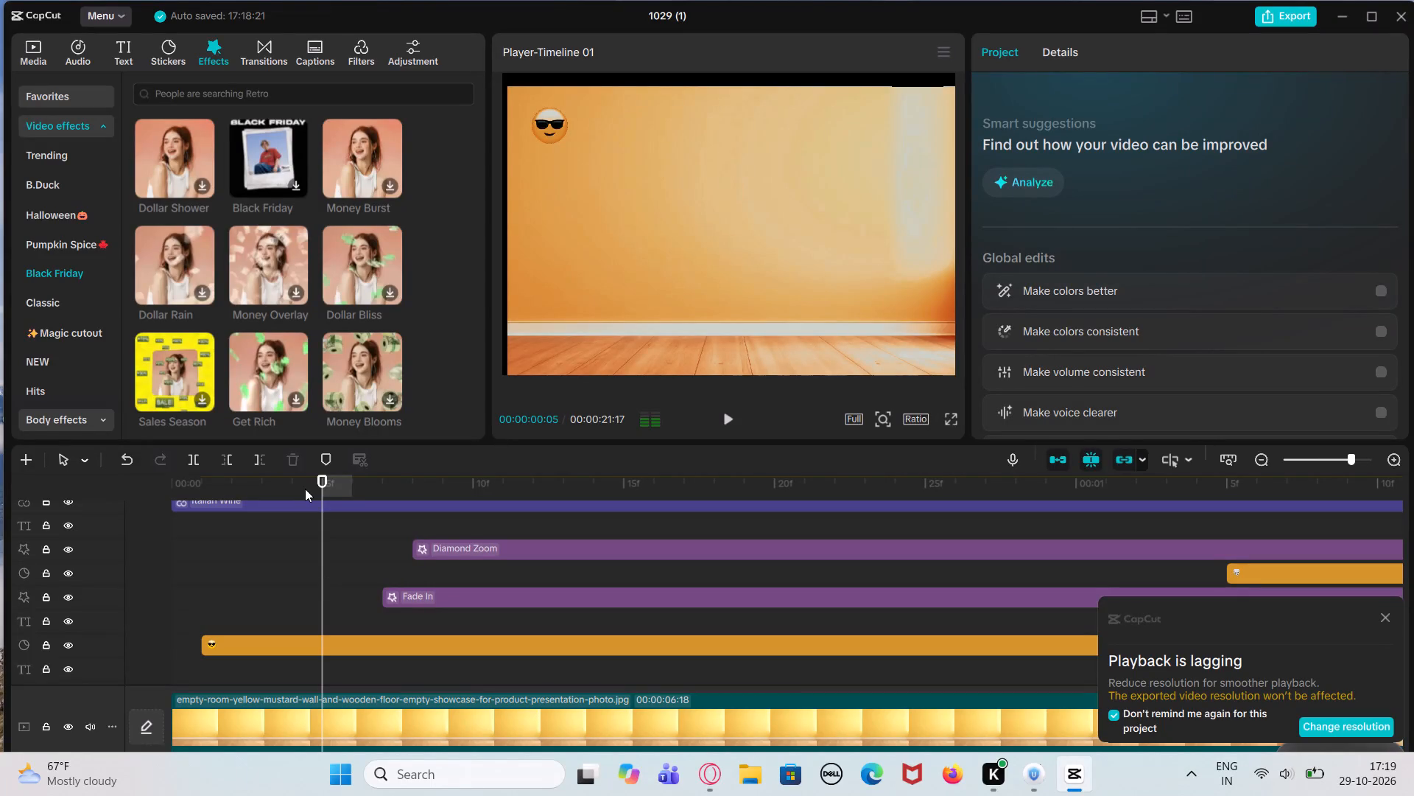
Add the Black Friday video effect Dollar Shower at about 00:00:00:01, on a new track above the Rio Nights filter.
left_click(251, 547)
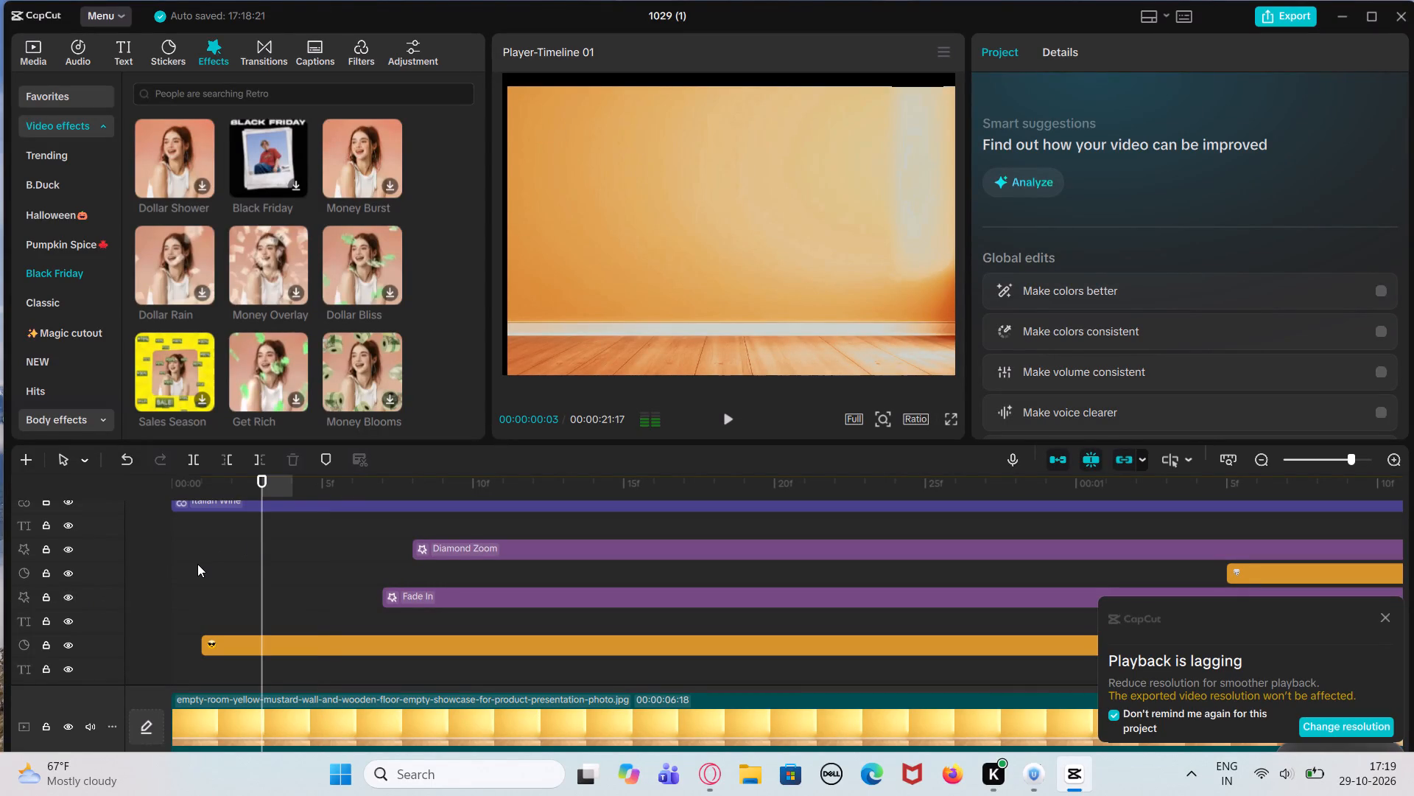
key("Up")
key("Up")
key("Up")
key("Up")
key("Up")
key("Up")
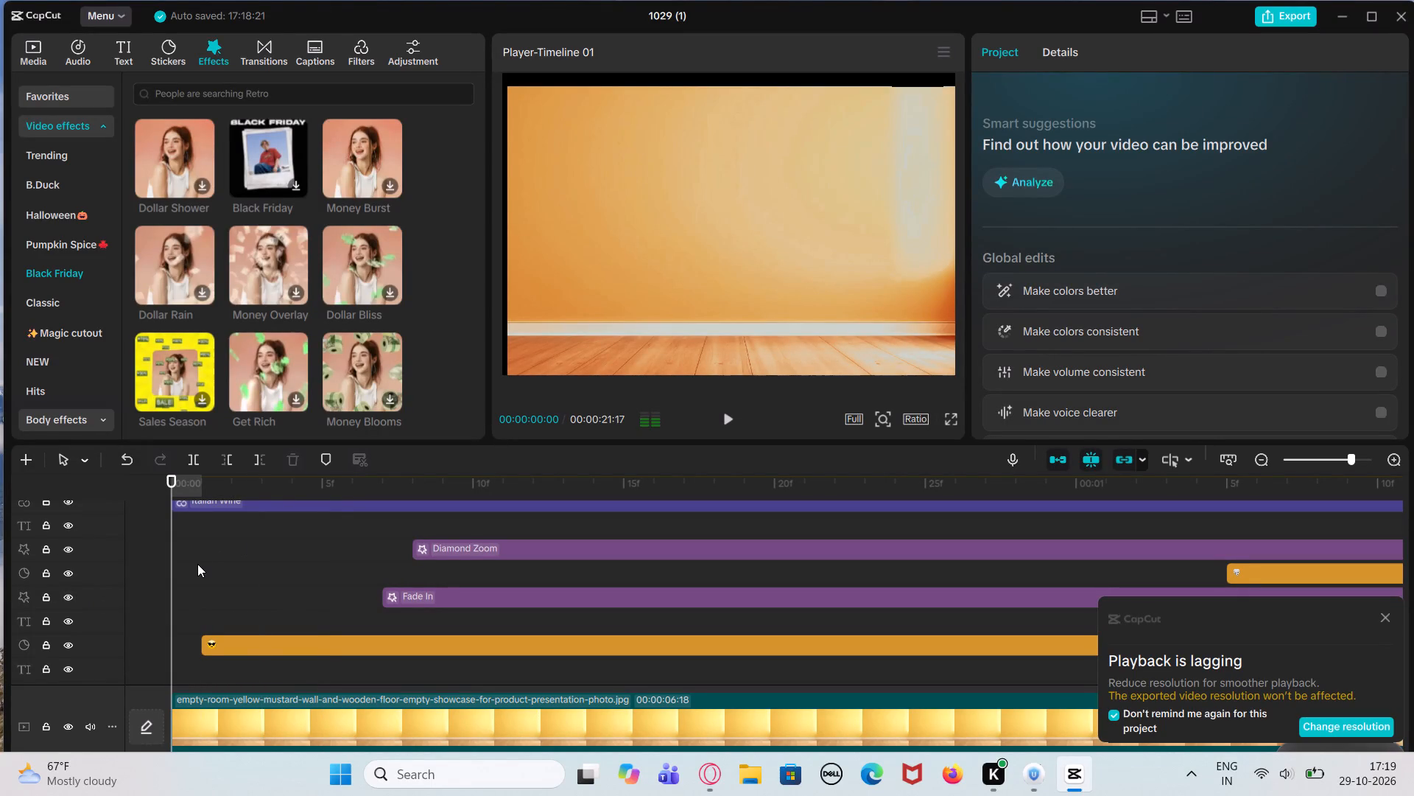
left_click(195, 158)
left_click_drag(195, 158, 194, 585)
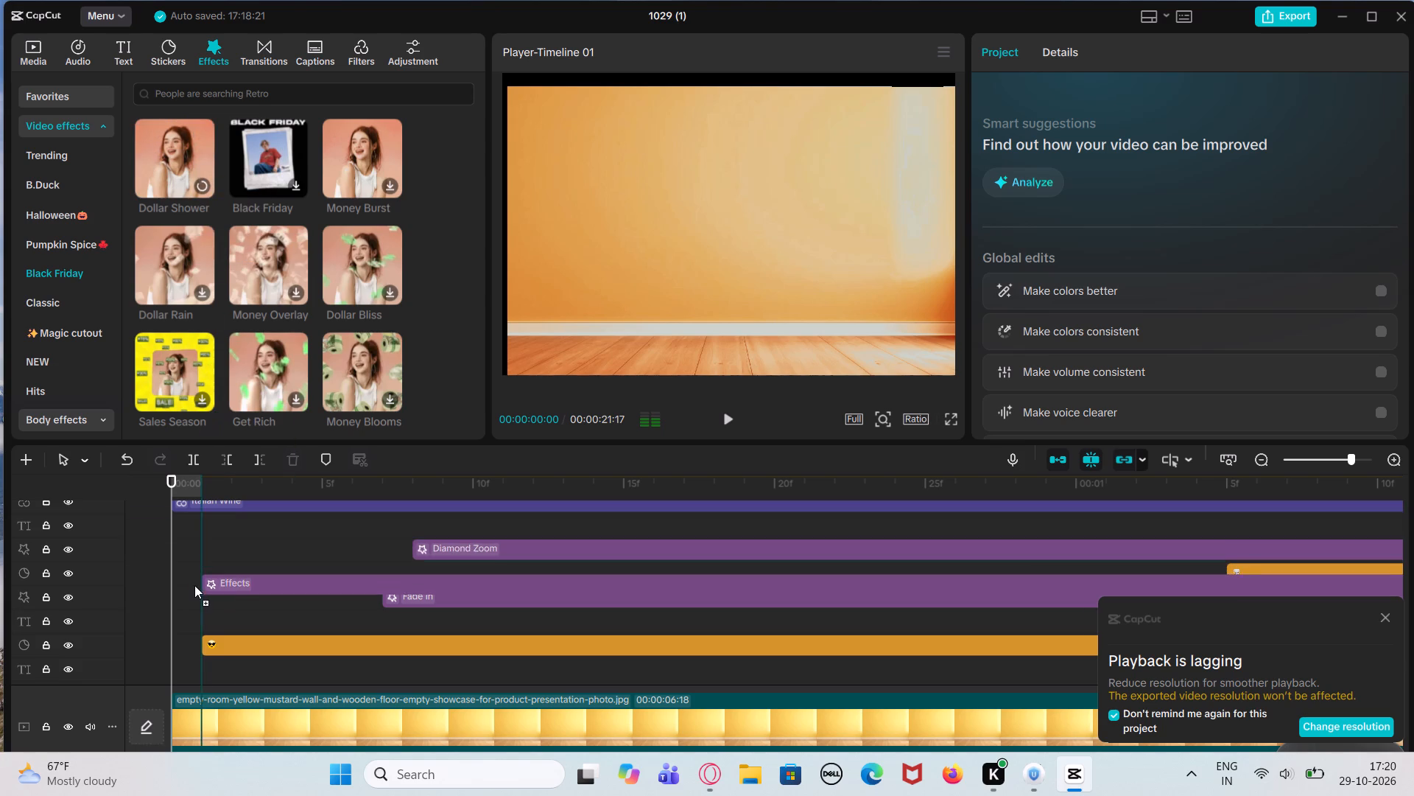
left_click_drag(194, 585, 189, 586)
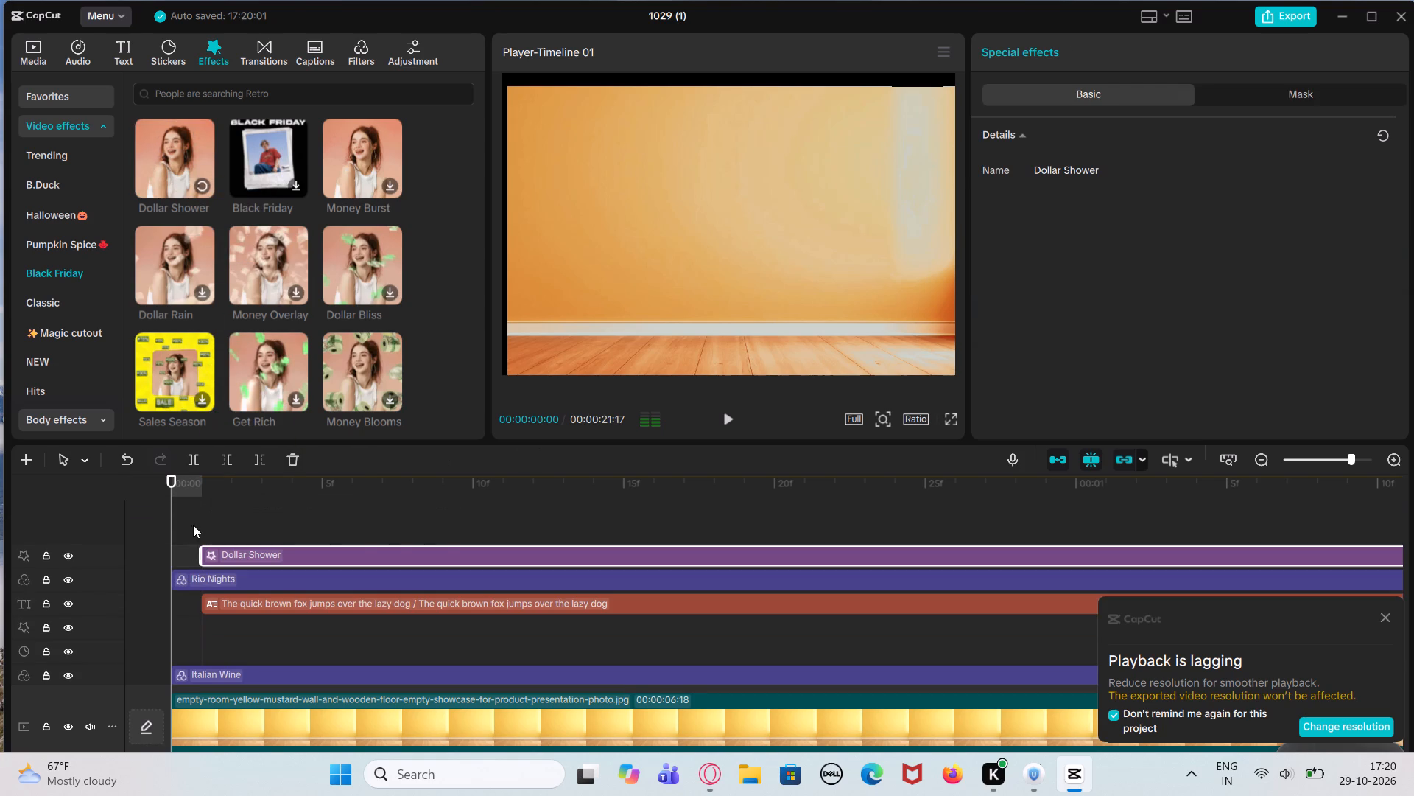
Play back the timeline from the start to review the video with all its effects.
left_click(729, 419)
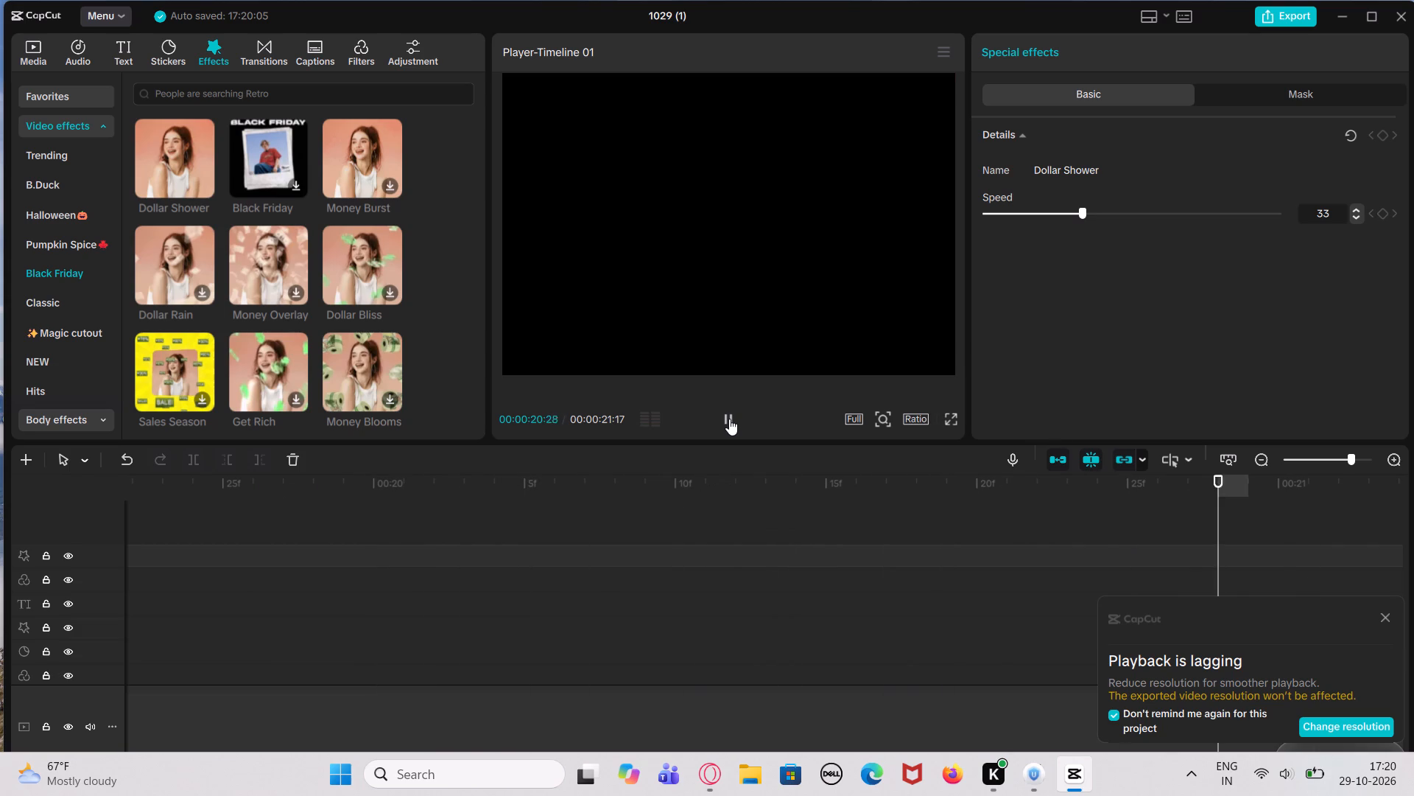
Split the Low Exposure effect at 00:00:19:15, where the main clip ends, and delete the part beyond it.
key("Up")
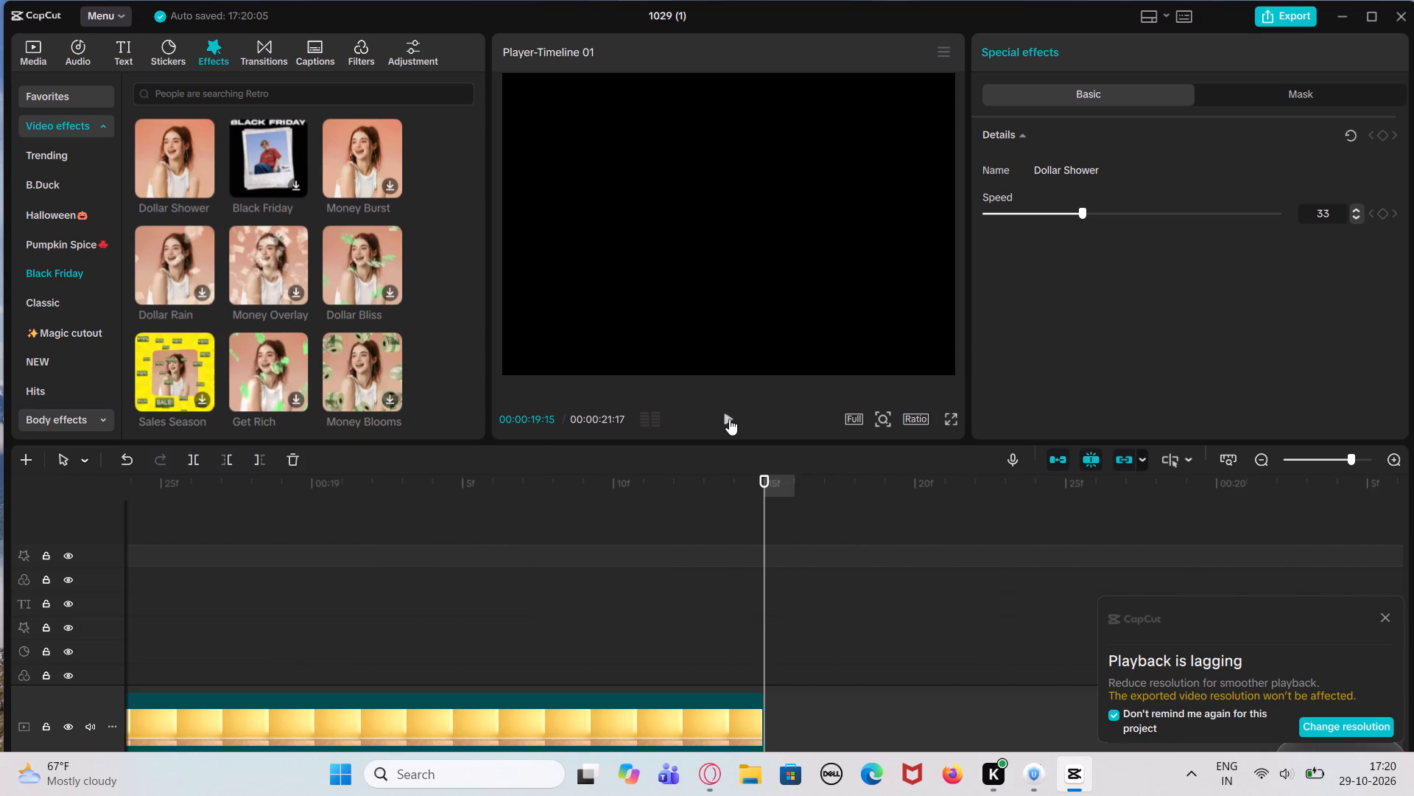
scroll(848, 661, "down", 3)
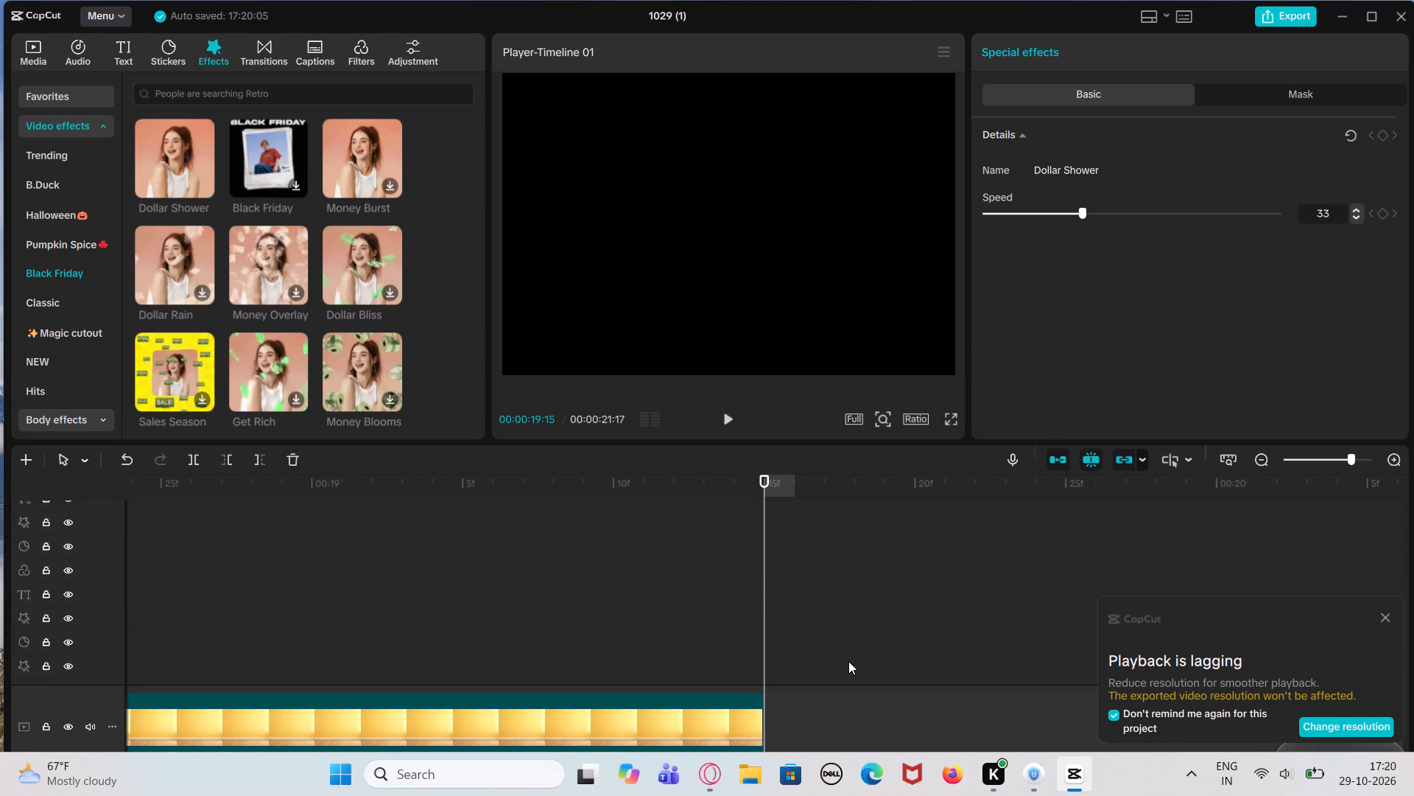
scroll(848, 661, "down", 3)
scroll(822, 537, "up", 1)
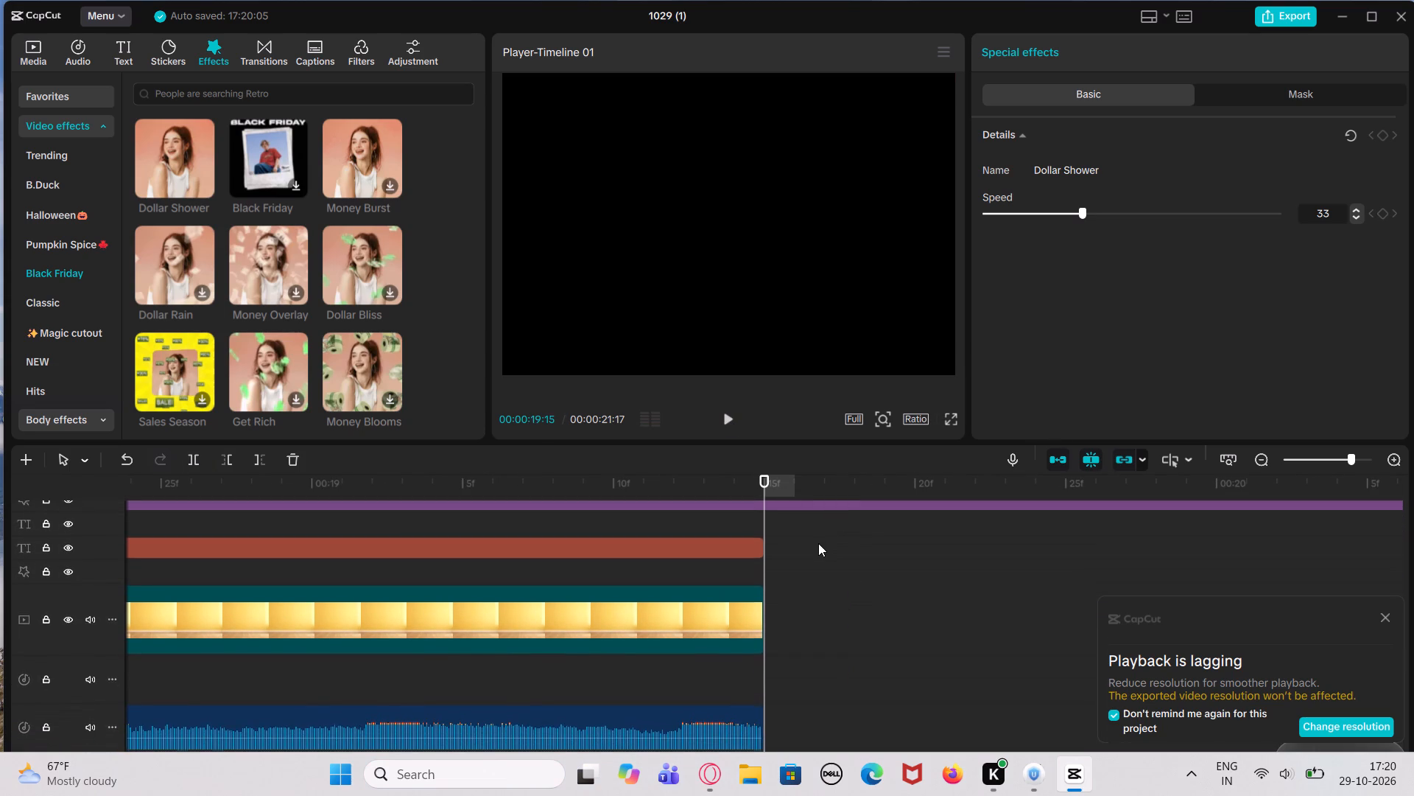
scroll(818, 543, "up", 1)
left_click(771, 519)
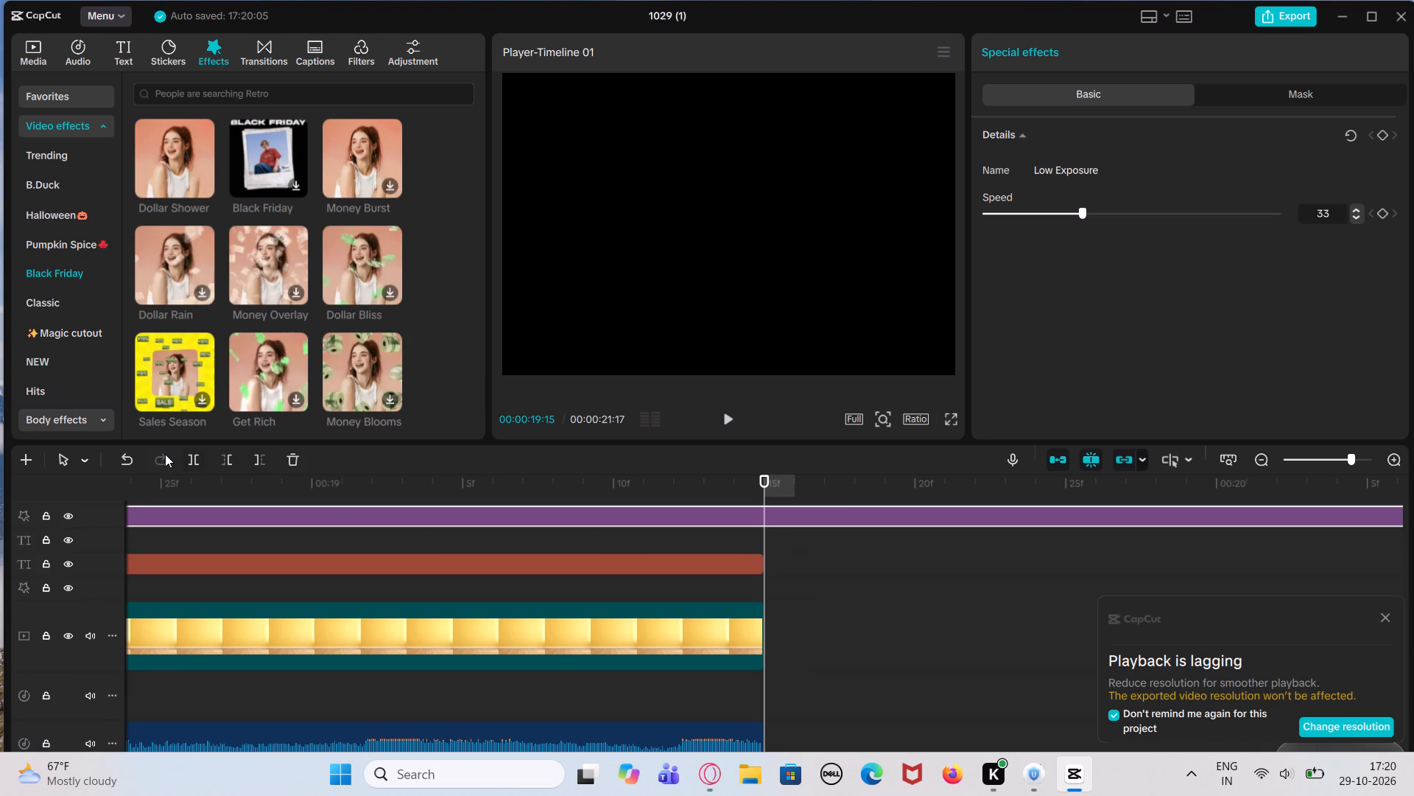
left_click(195, 463)
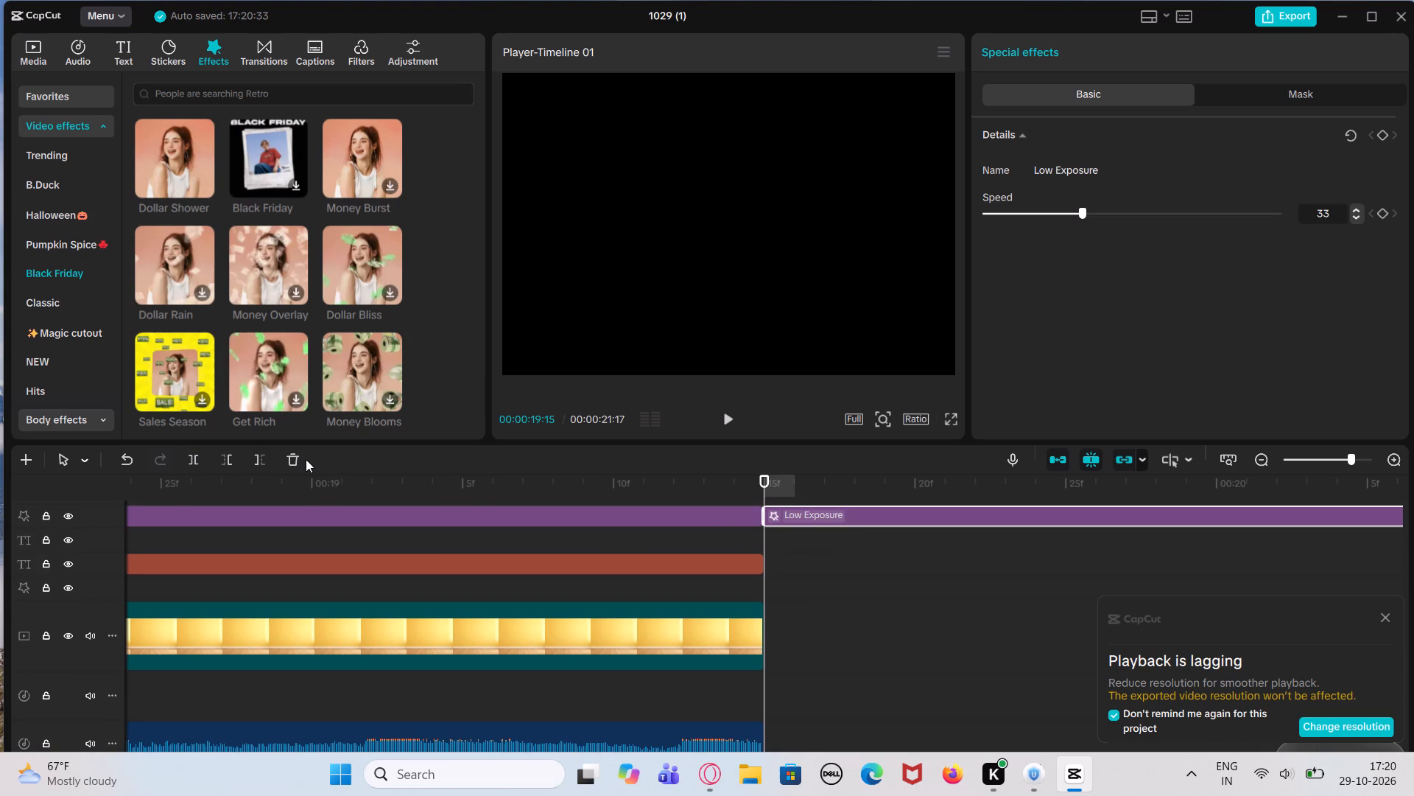
left_click(301, 461)
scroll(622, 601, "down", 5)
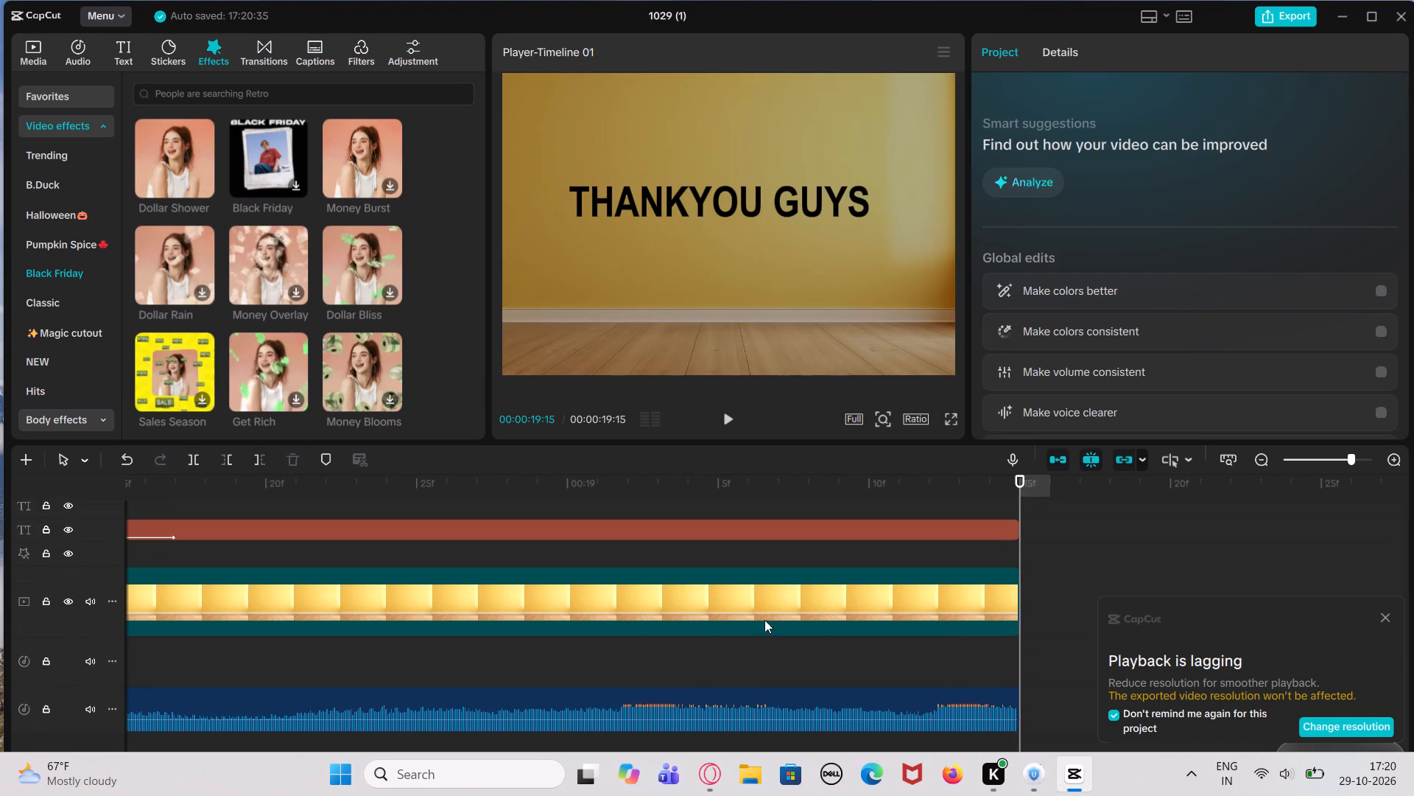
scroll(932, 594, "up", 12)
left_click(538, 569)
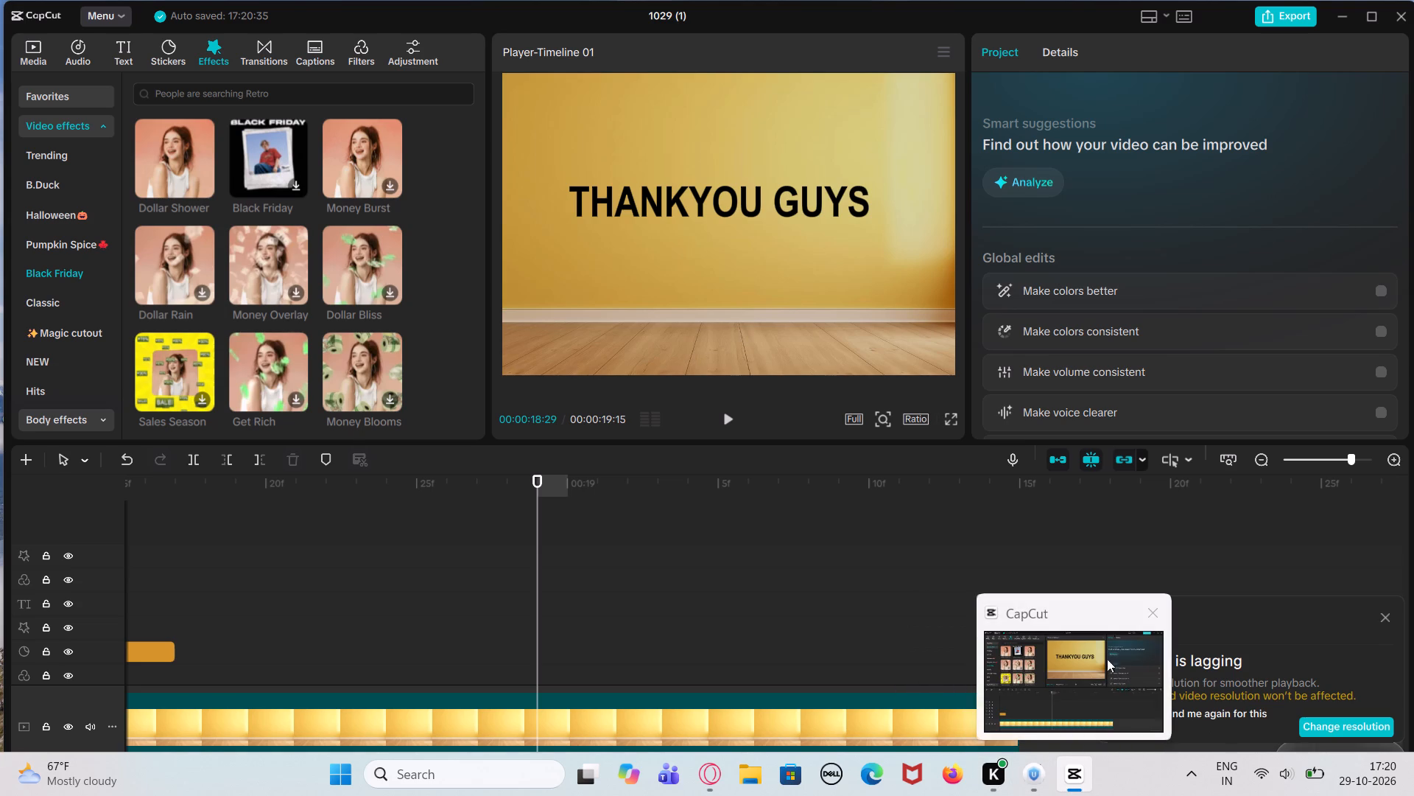
Close the video editor window.
left_click(1143, 613)
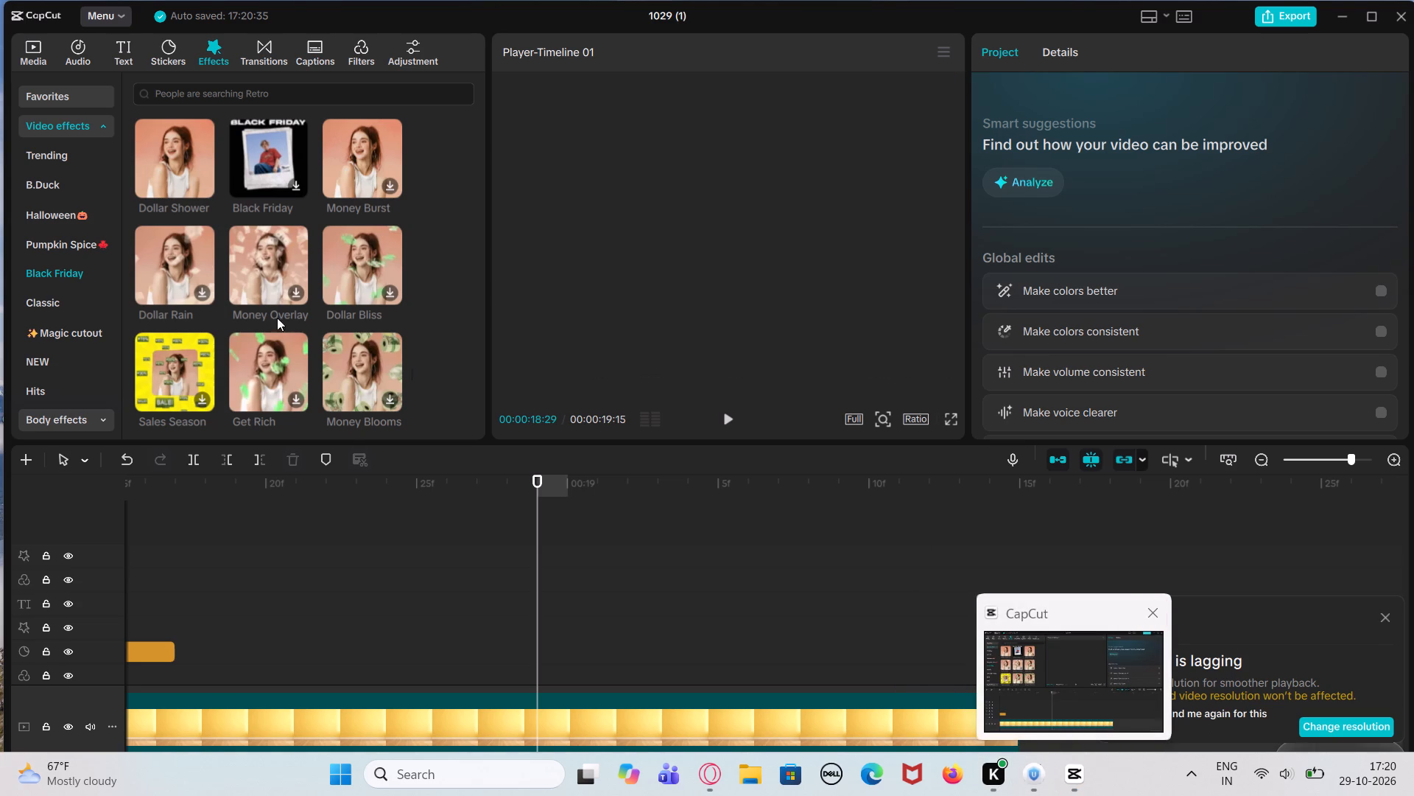
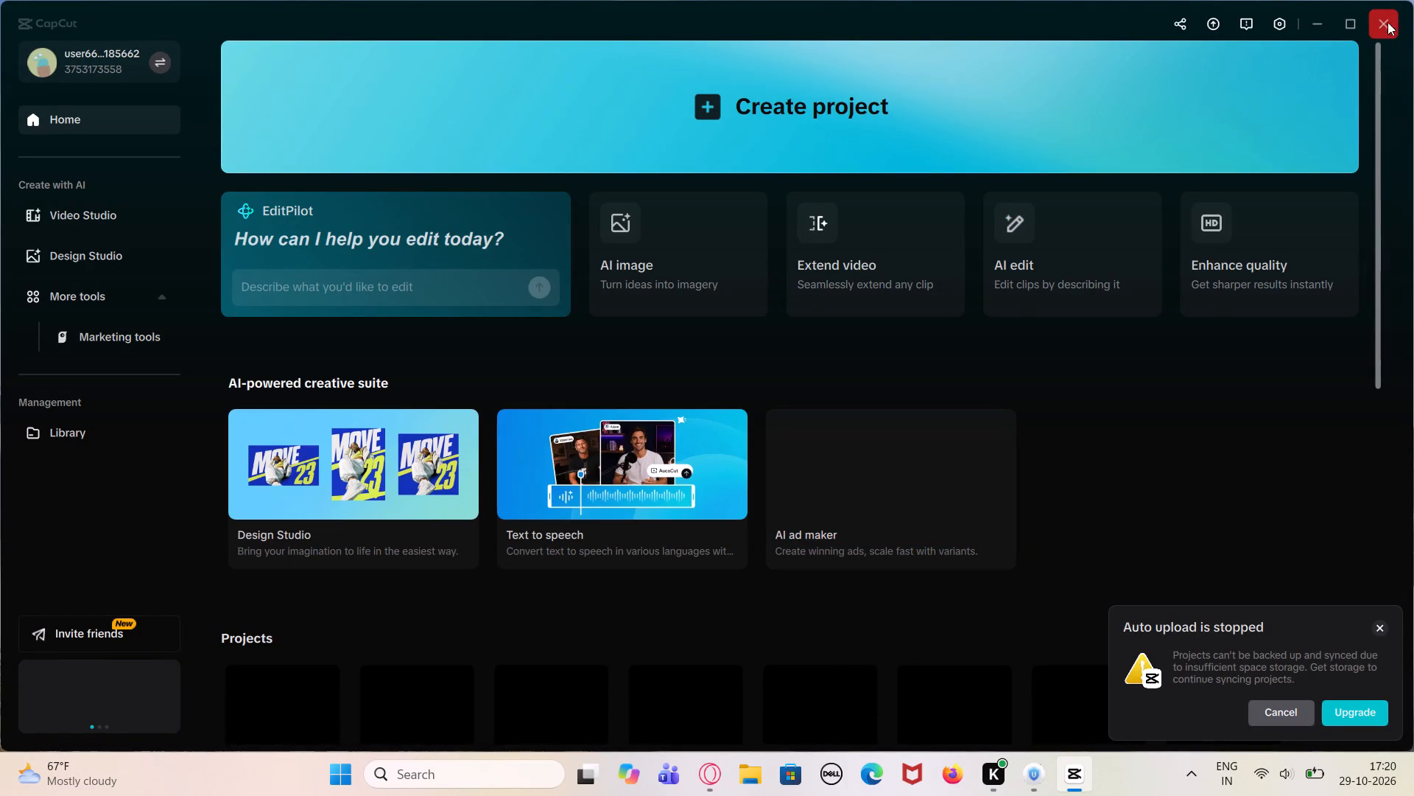
Close the CapCut home window to exit the application.
left_click(1377, 22)
left_click(1390, 17)
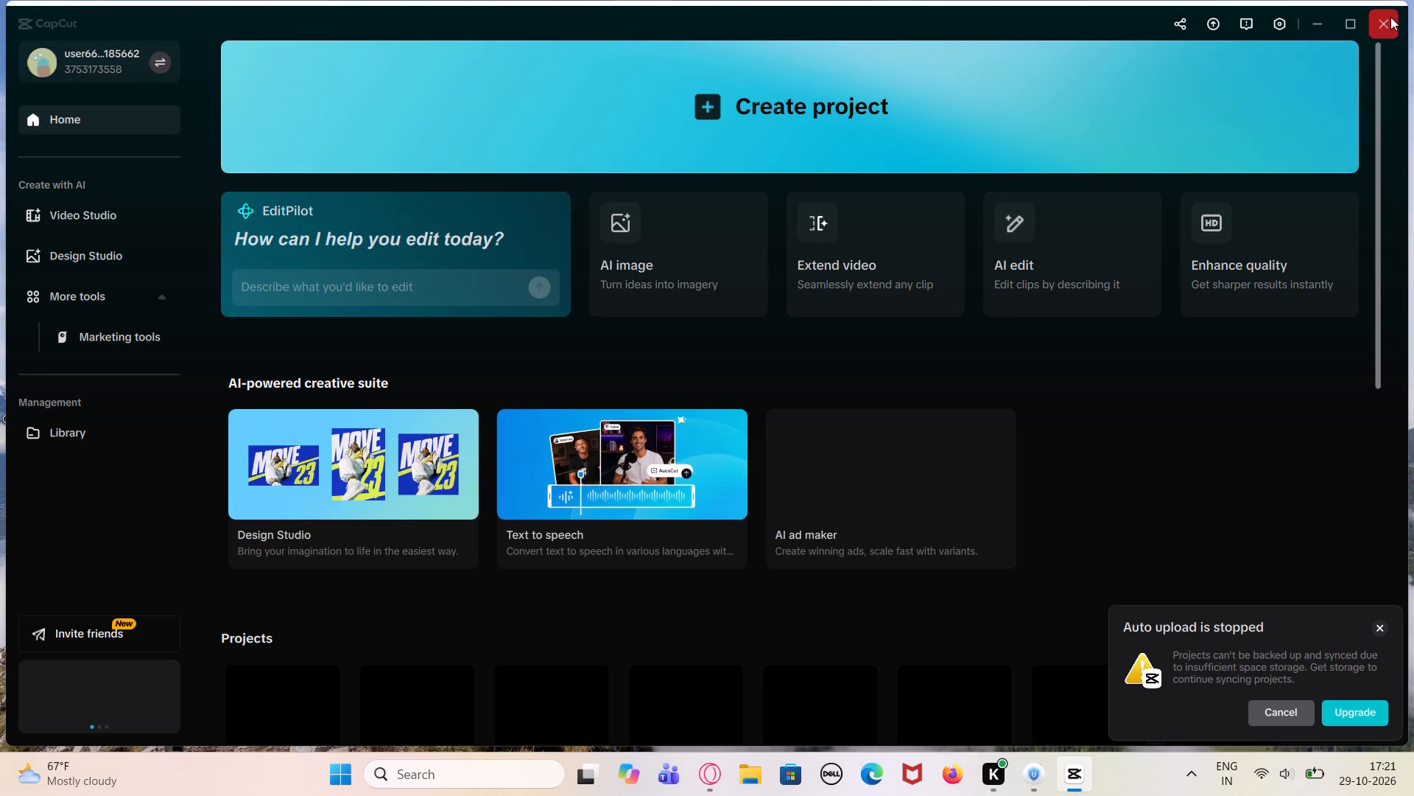
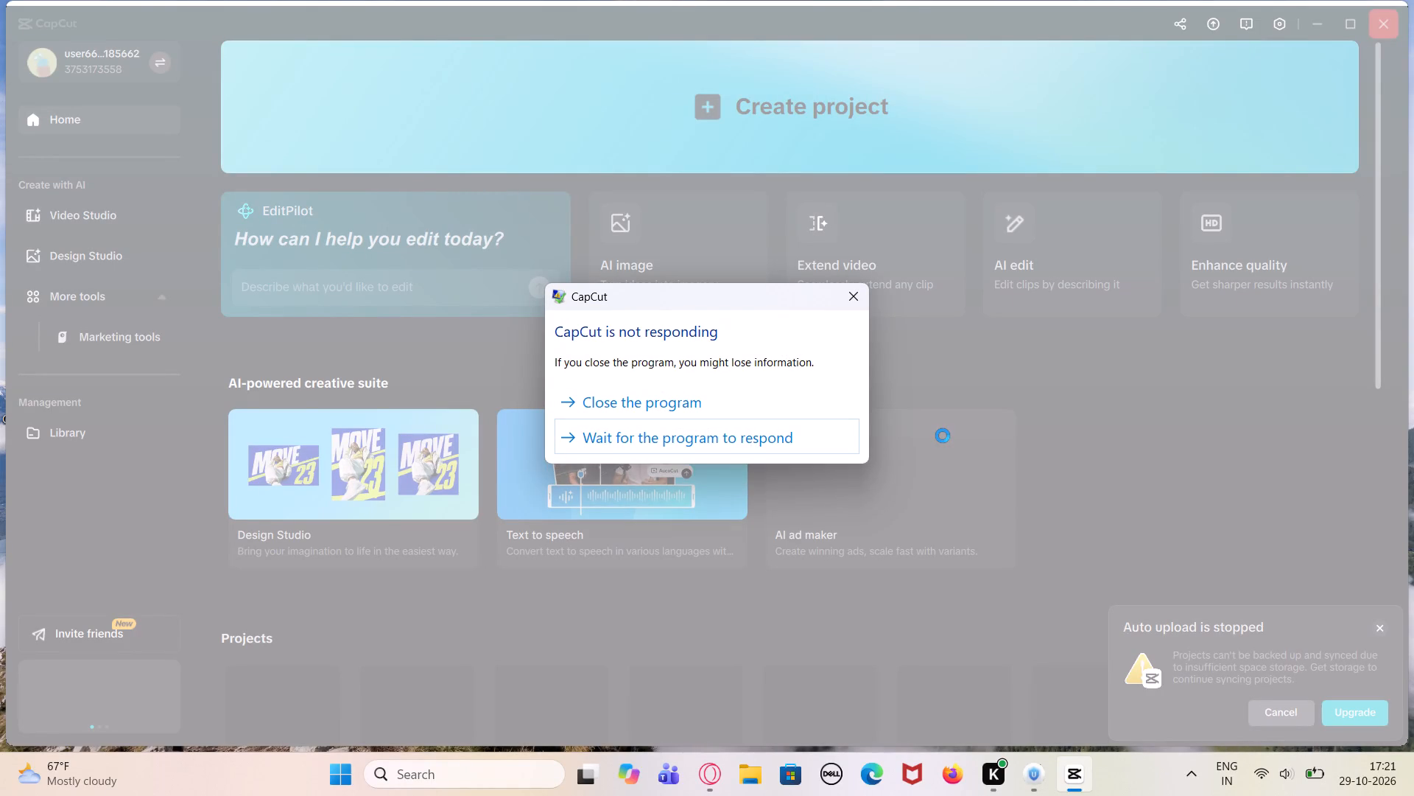
Force the unresponsive CapCut program to close instead of waiting for it to respond.
left_click(686, 399)
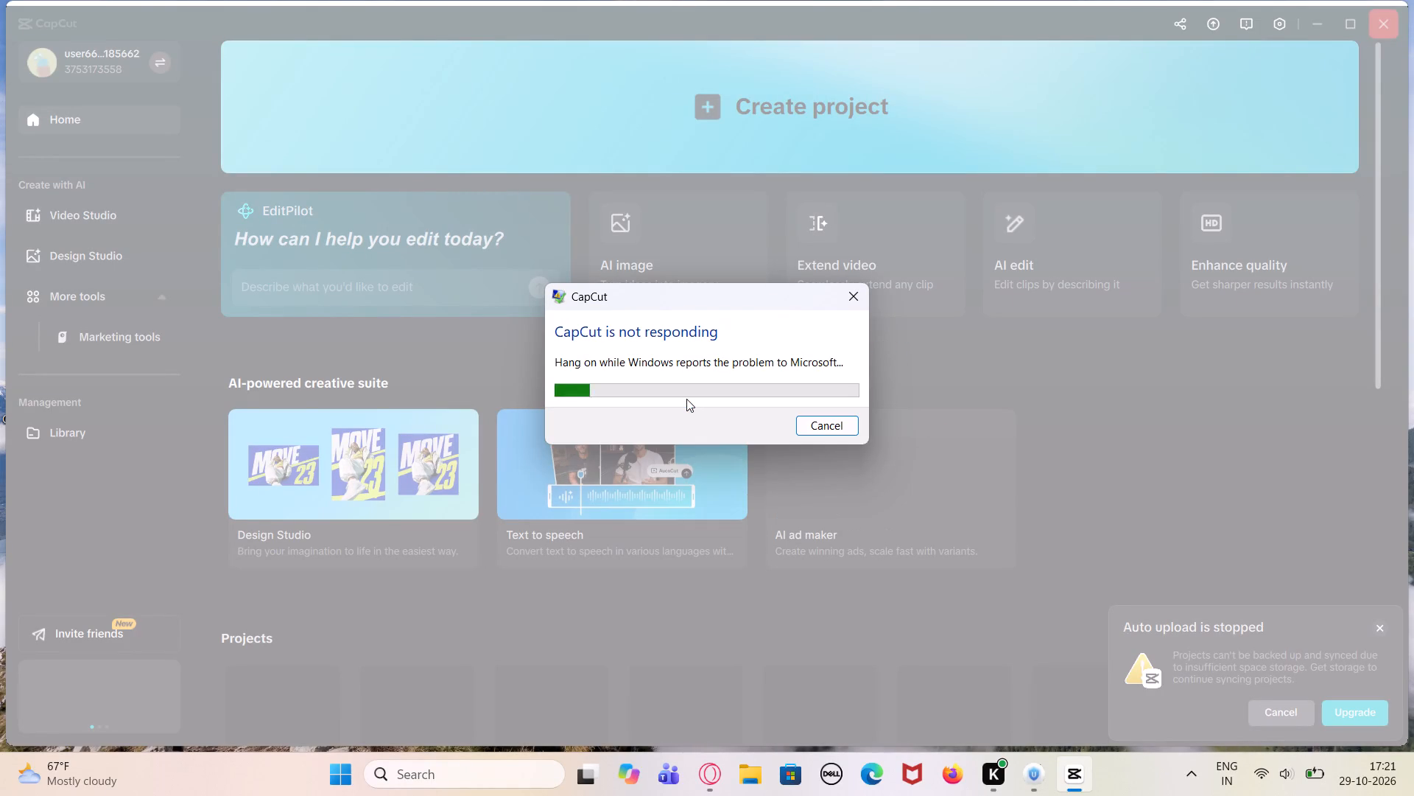